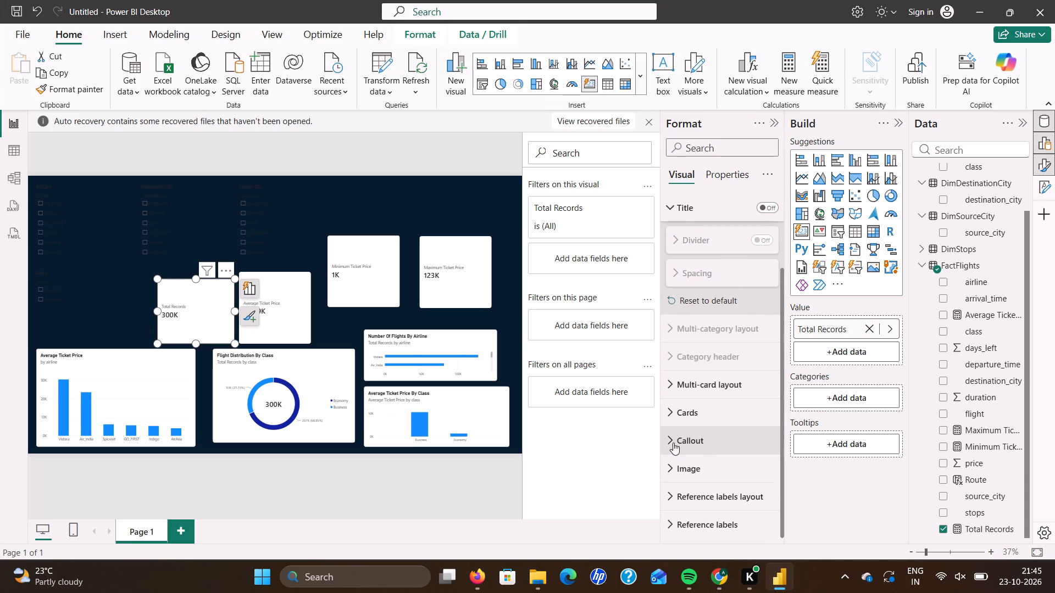
pyautogui.scroll(-4, 673, 443)
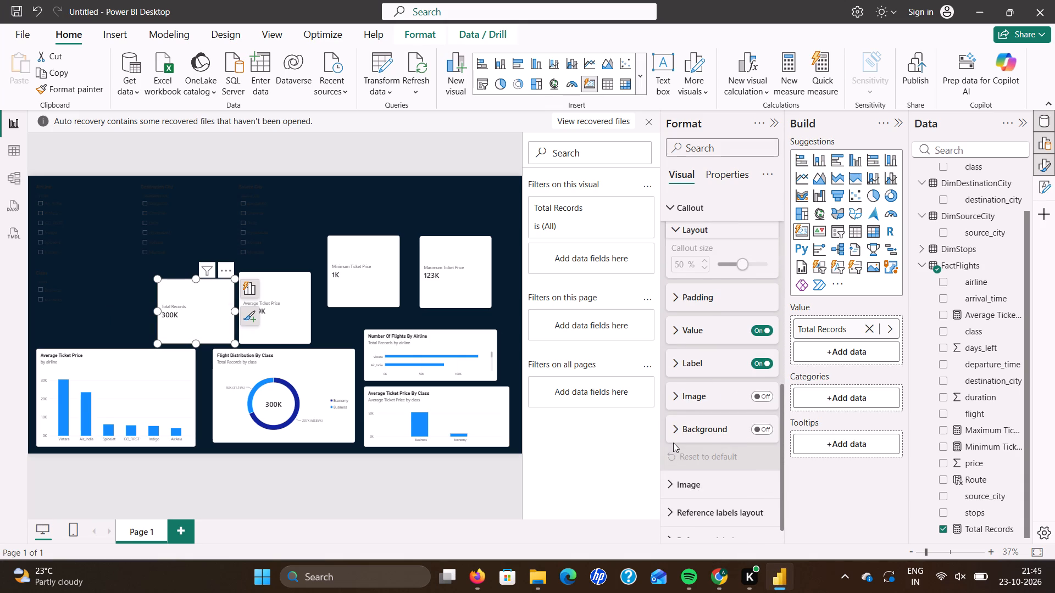
pyautogui.click(767, 429)
# Set the Total Records card's callout background colour to #09243A, checking the hex code in the ChatGPT instructions.
pyautogui.scroll(-1, 727, 463)
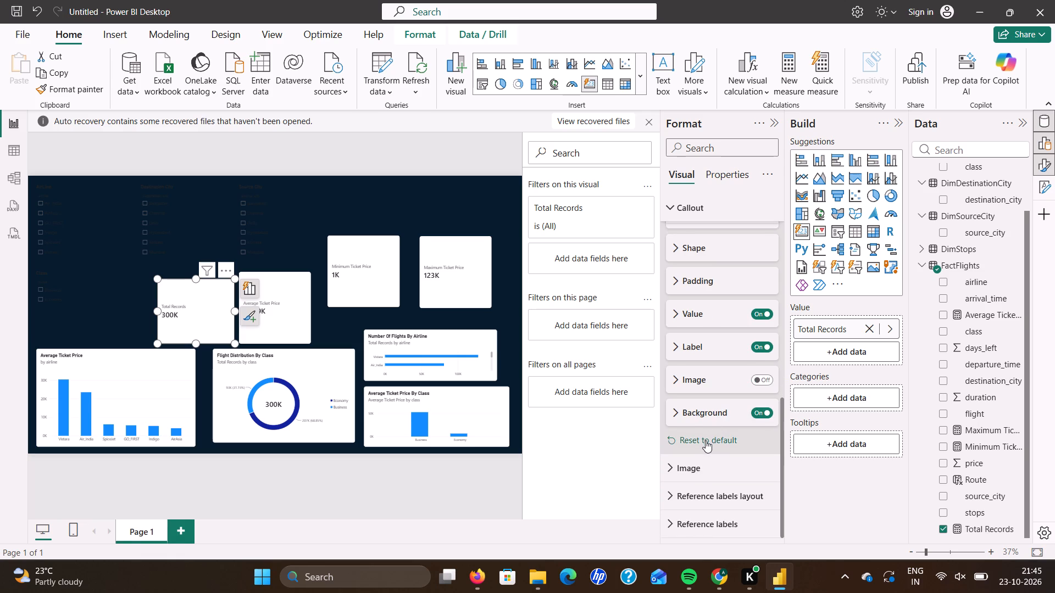
pyautogui.click(675, 408)
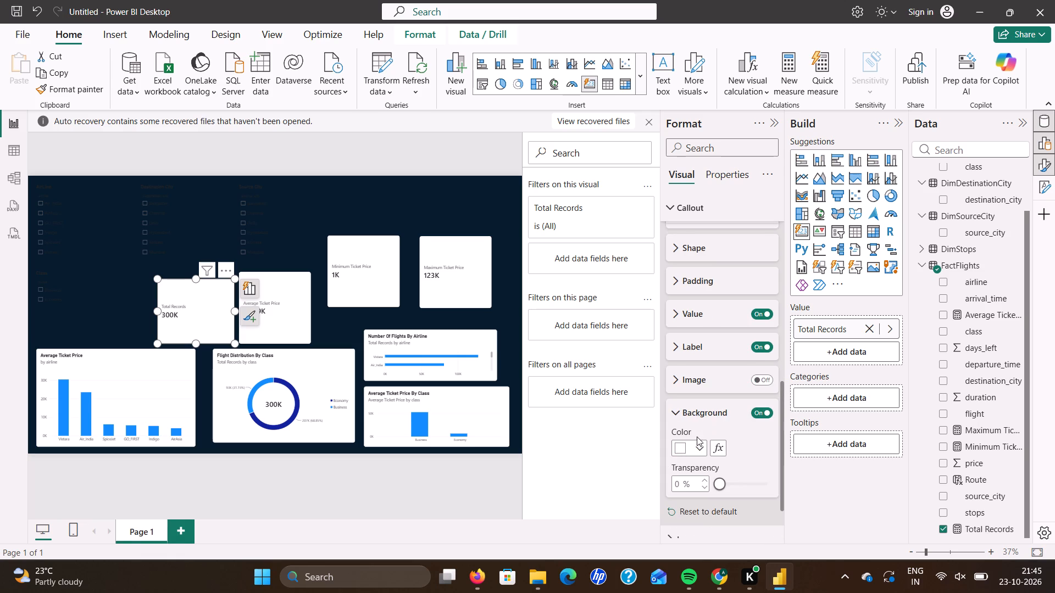
pyautogui.click(717, 577)
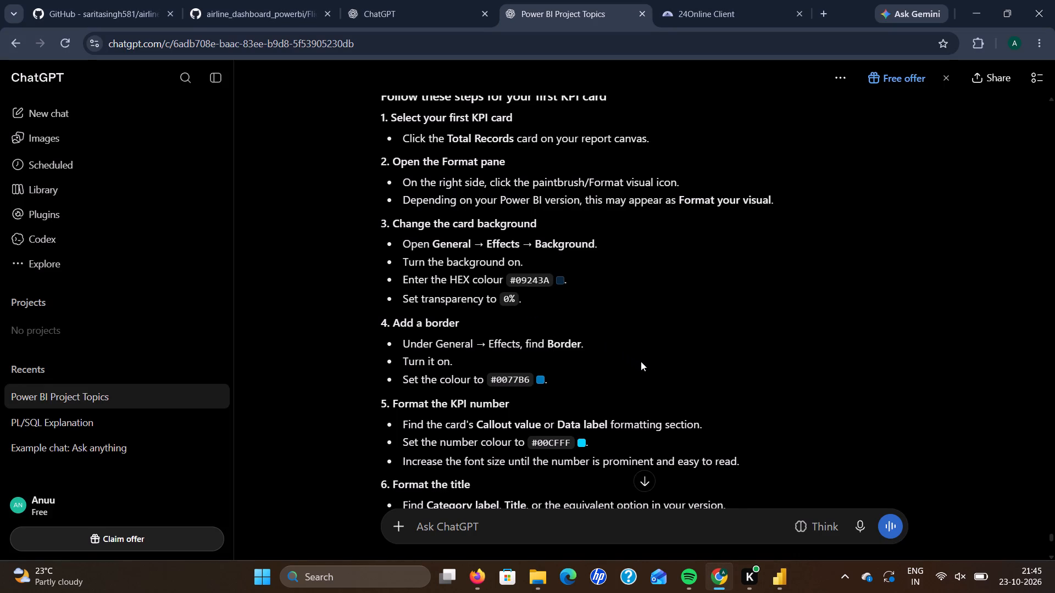
pyautogui.click(770, 570)
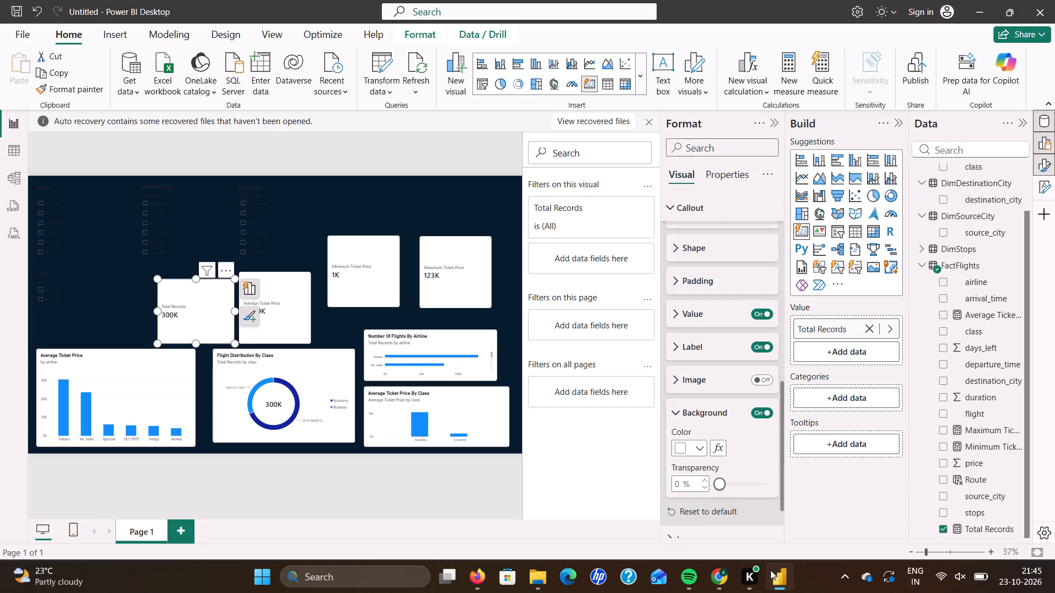
pyautogui.click(699, 449)
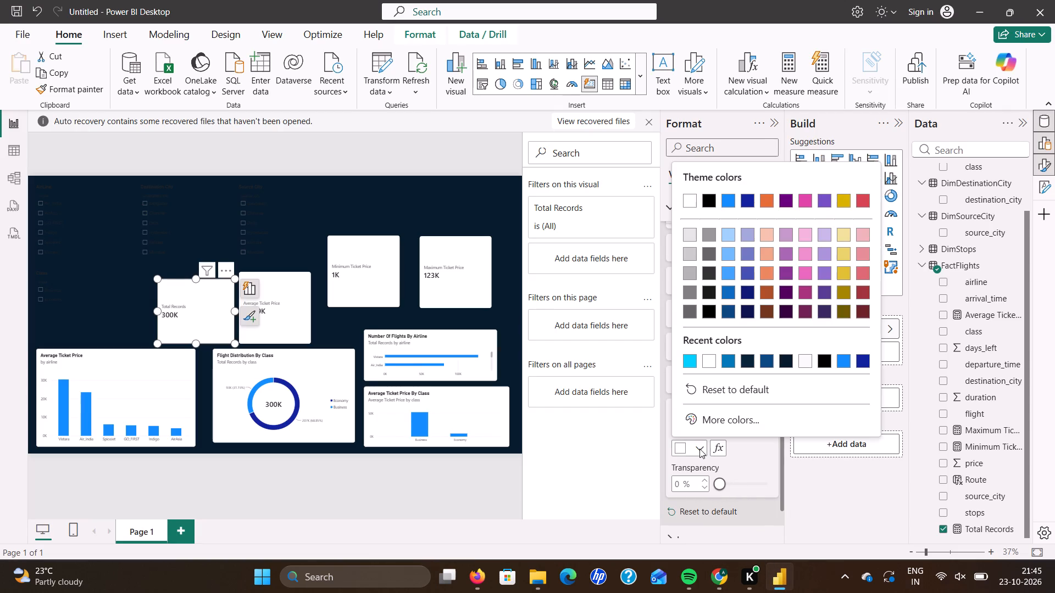
pyautogui.click(726, 418)
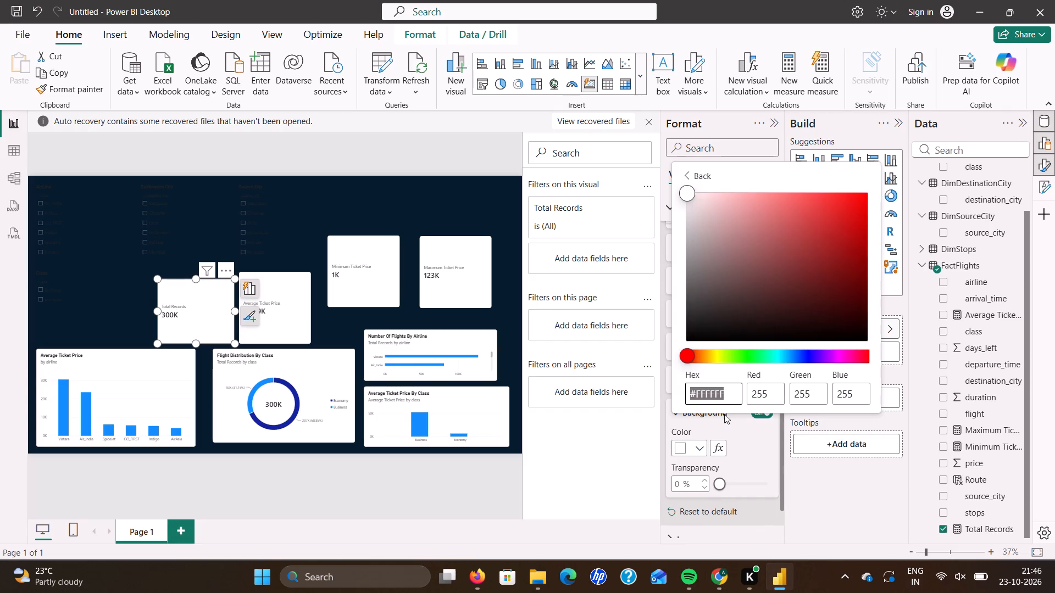
pyautogui.click(726, 392)
pyautogui.press('BackSpace')
pyautogui.press('BackSpace')
pyautogui.press('BackSpace')
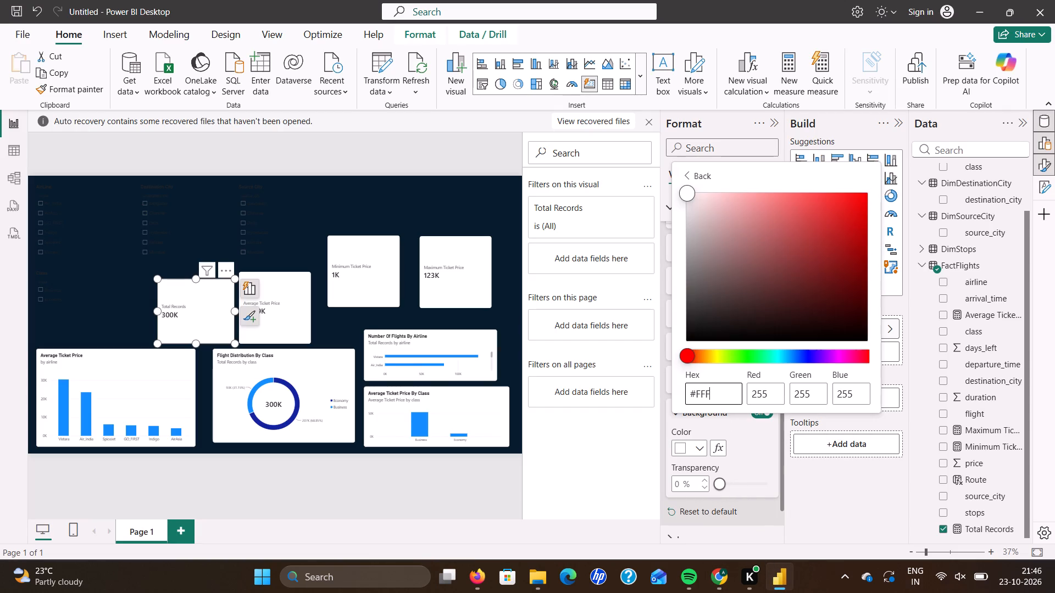
pyautogui.press('BackSpace')
pyautogui.press('BackSpace')
pyautogui.press('BackSpace')
pyautogui.write('09243a')
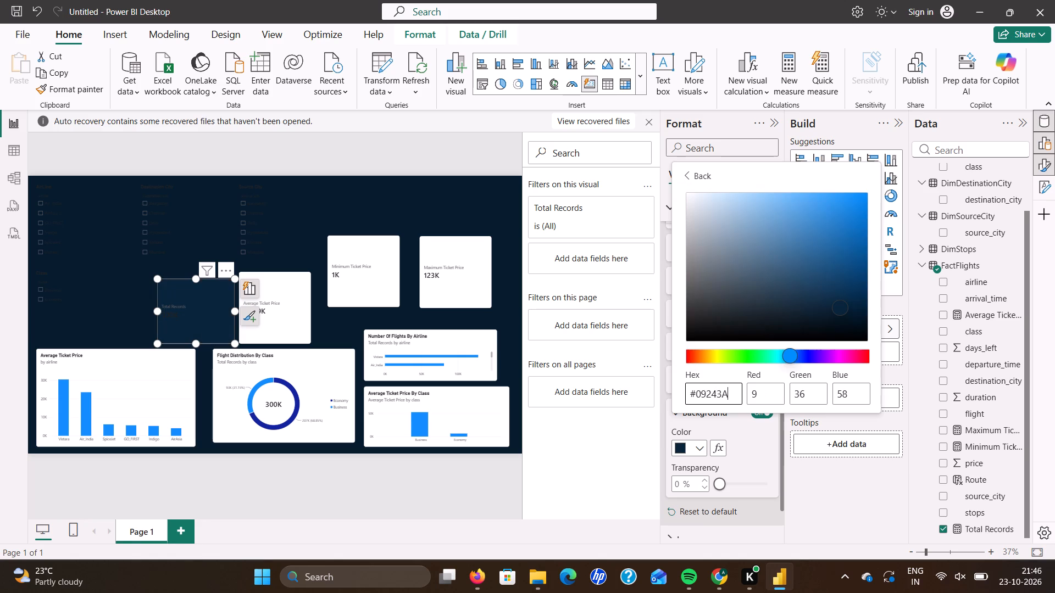
pyautogui.click(748, 478)
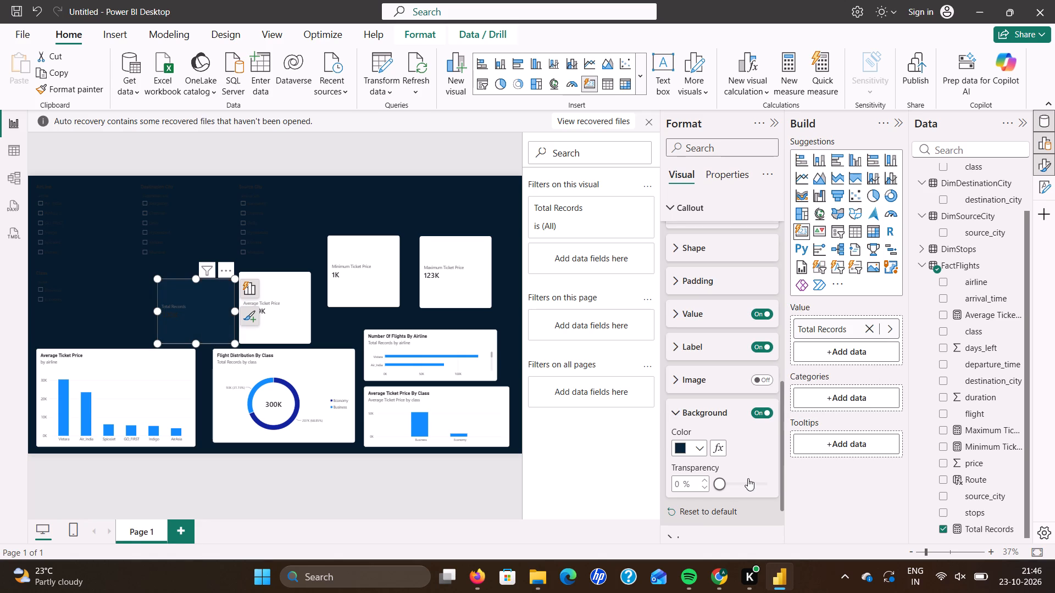
# Check the border instructions in ChatGPT, and look through the Total Records card's title, cards and callout settings in Power BI for a border option.
pyautogui.scroll(-2, 735, 466)
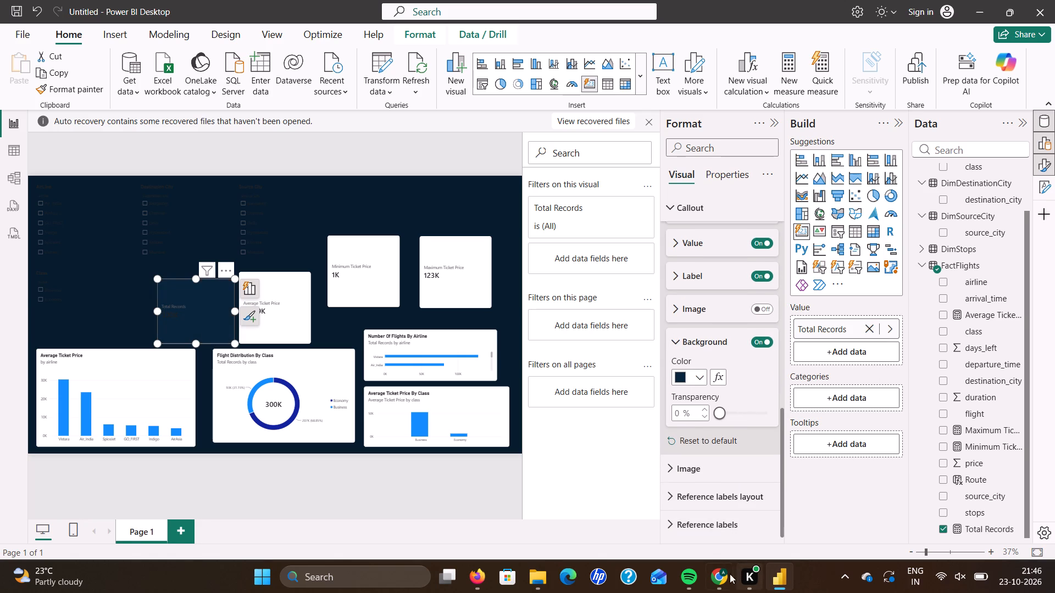
pyautogui.click(726, 574)
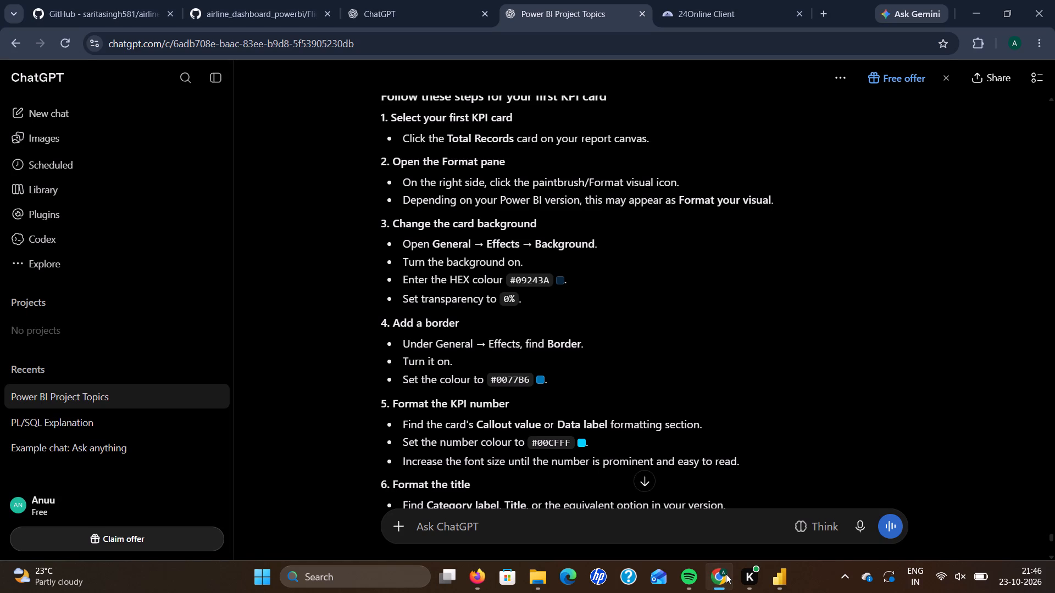
pyautogui.click(784, 574)
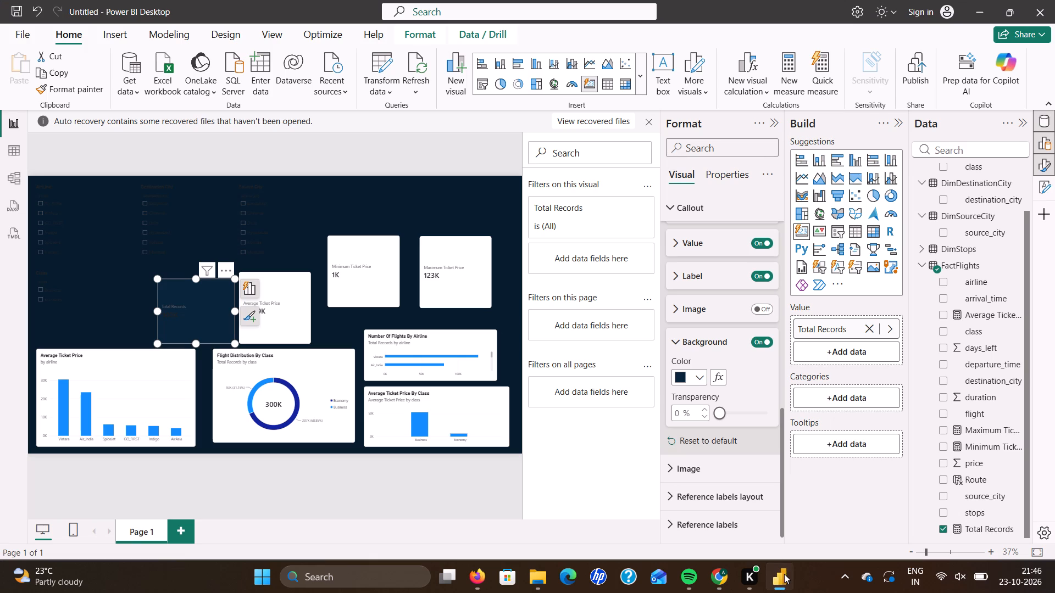
pyautogui.scroll(-1, 736, 434)
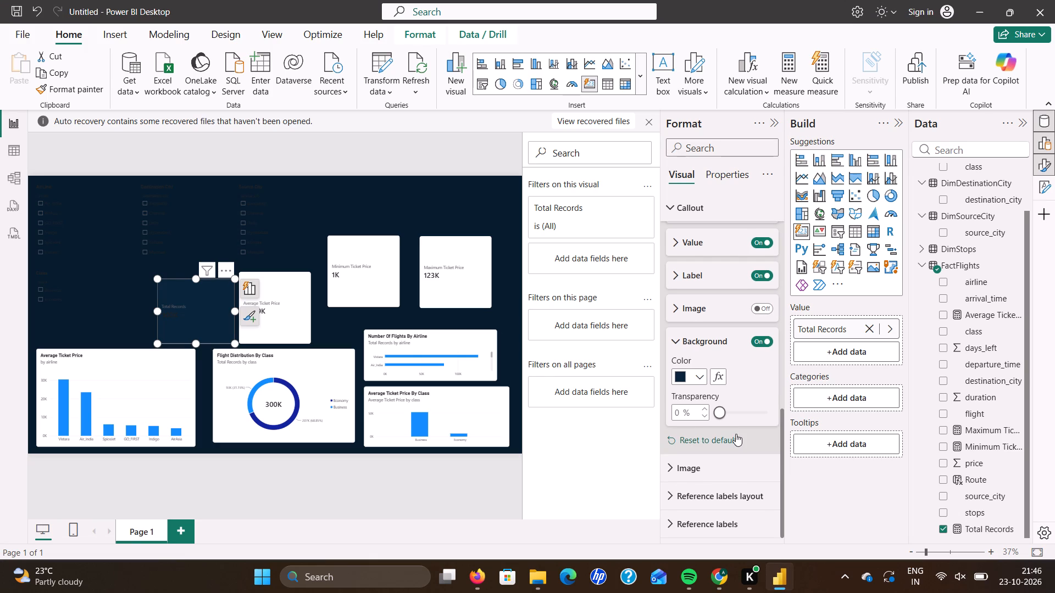
pyautogui.scroll(3, 708, 407)
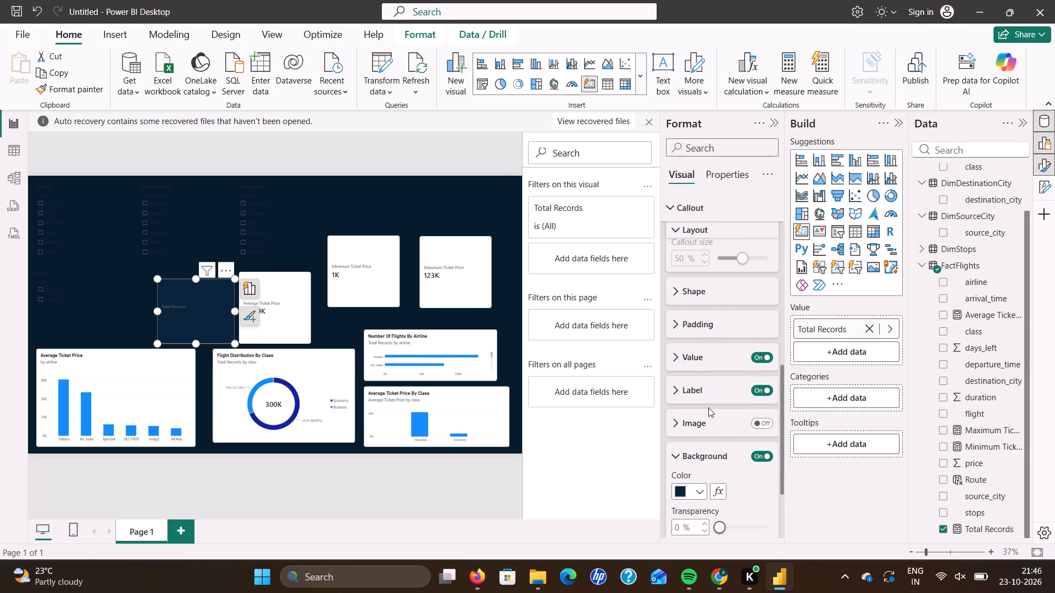
pyautogui.scroll(4, 708, 407)
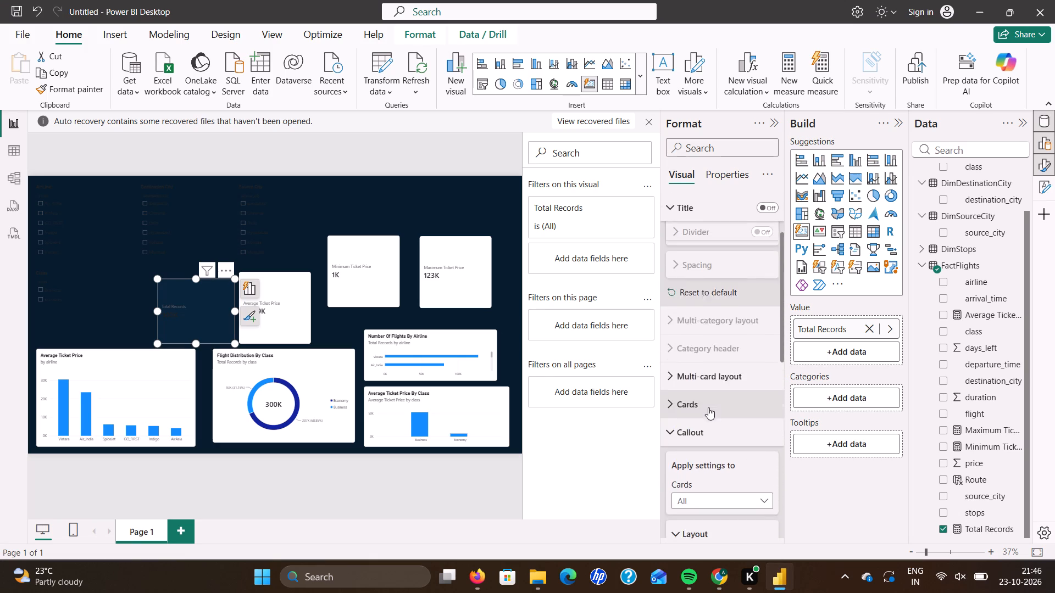
pyautogui.scroll(3, 708, 407)
pyautogui.scroll(-1, 708, 407)
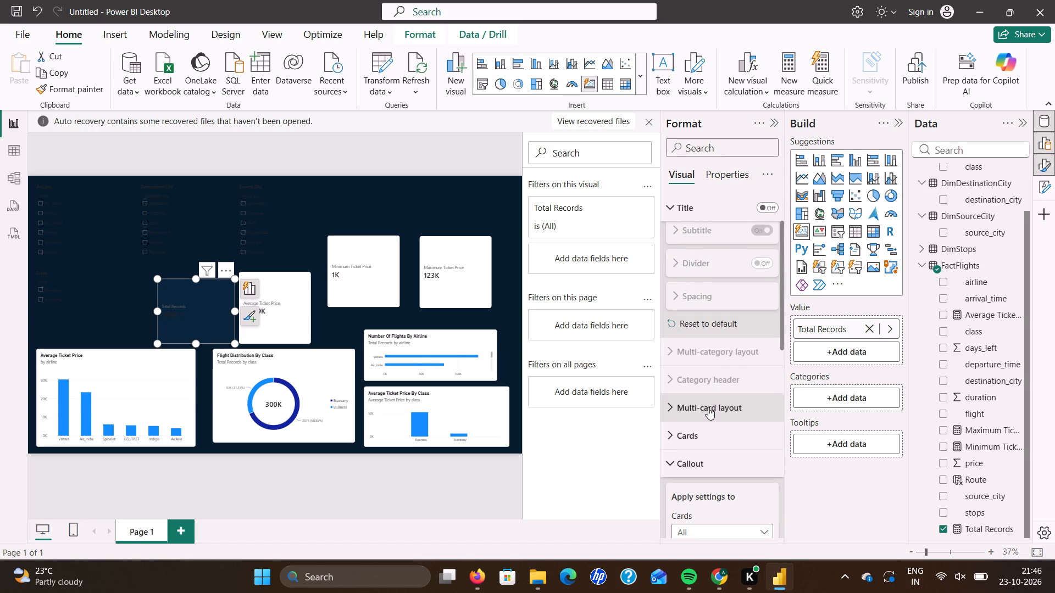
pyautogui.scroll(-3, 708, 407)
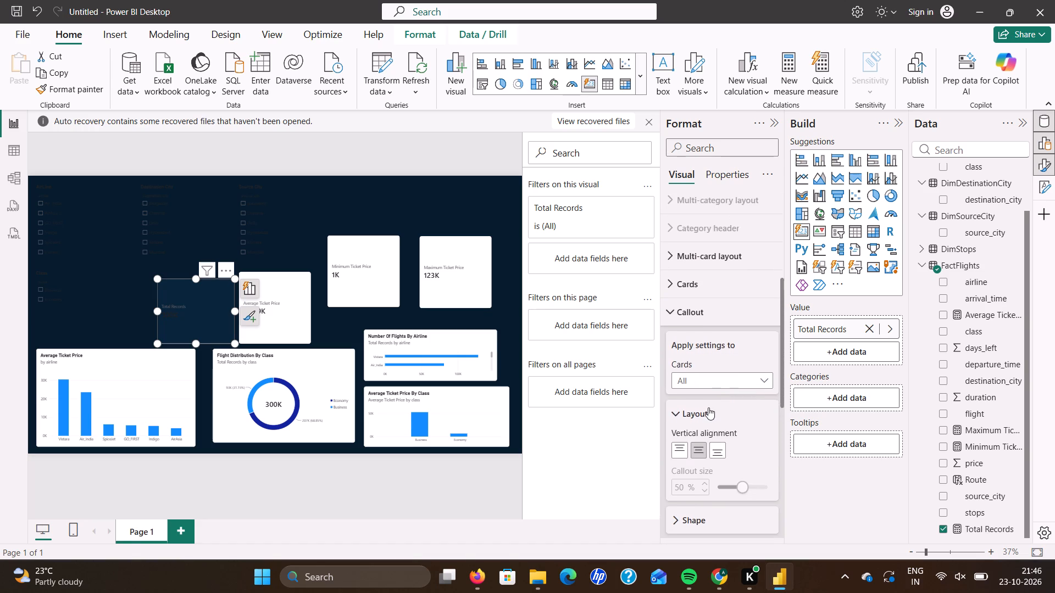
pyautogui.scroll(-2, 708, 407)
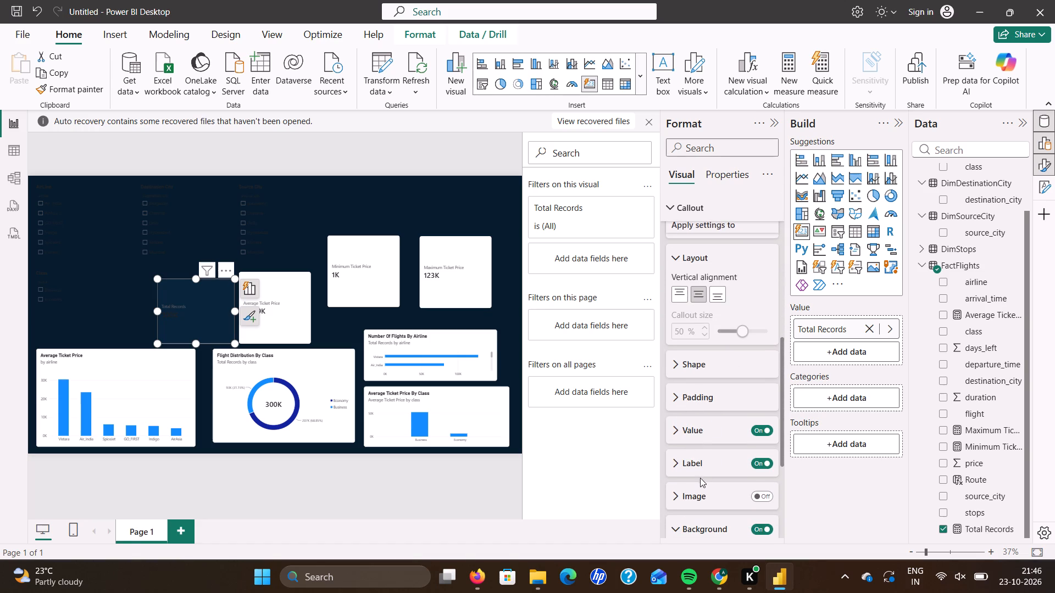
pyautogui.scroll(-5, 699, 481)
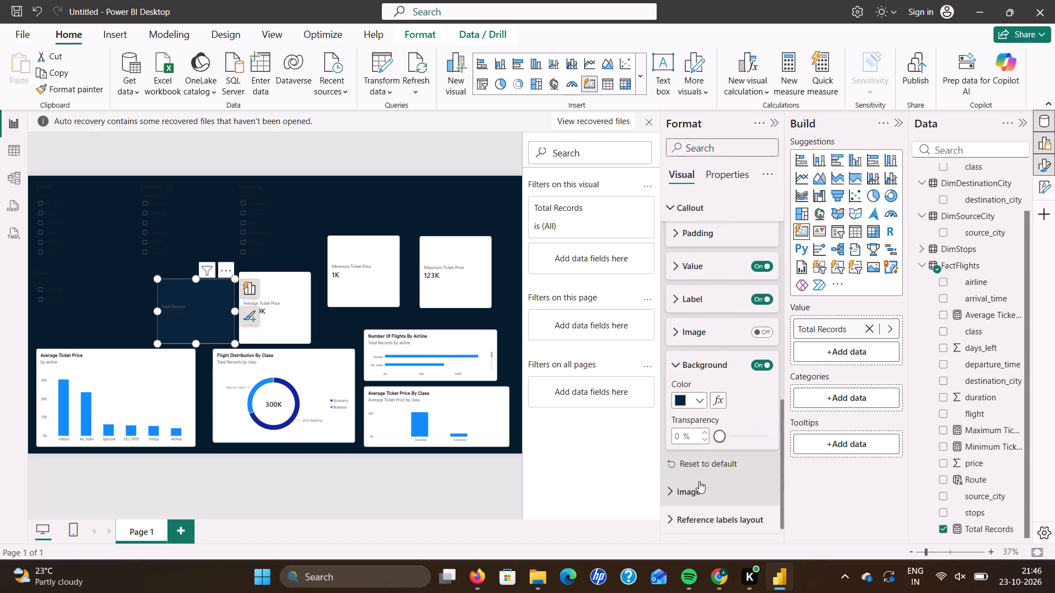
# Examine the Label, Value, Shape and Padding settings of the Total Records card's callout.
pyautogui.click(678, 341)
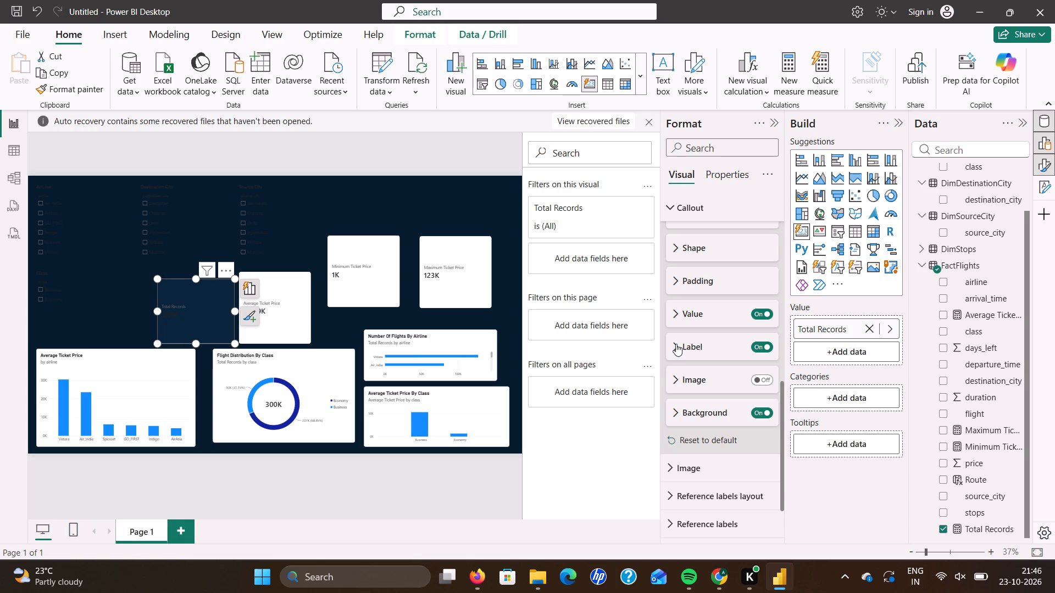
pyautogui.click(676, 344)
pyautogui.click(676, 344)
pyautogui.click(673, 310)
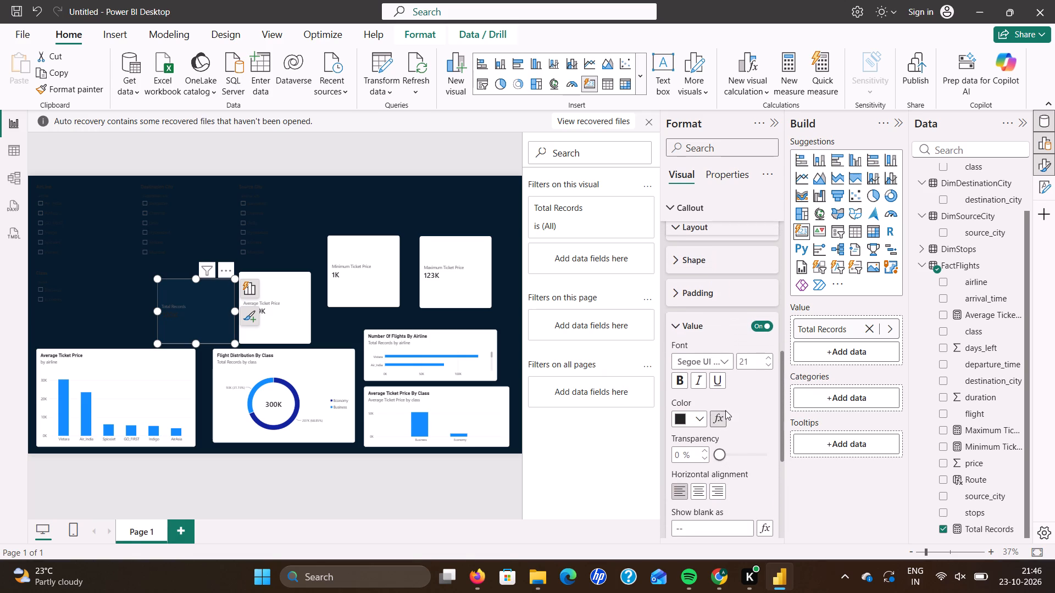
pyautogui.click(674, 326)
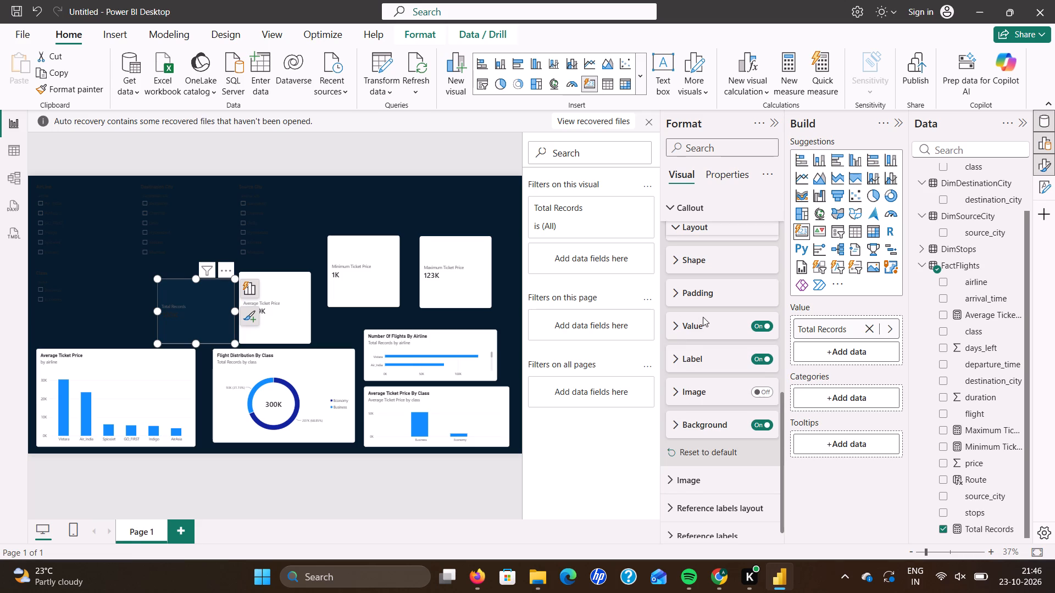
pyautogui.scroll(1, 703, 317)
pyautogui.click(676, 324)
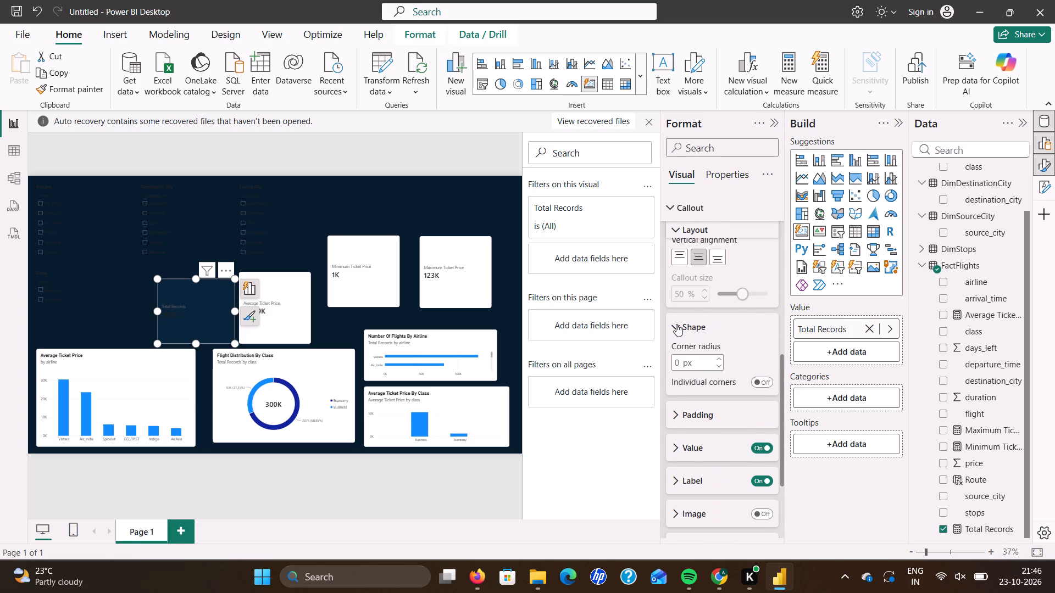
pyautogui.click(676, 324)
pyautogui.click(673, 357)
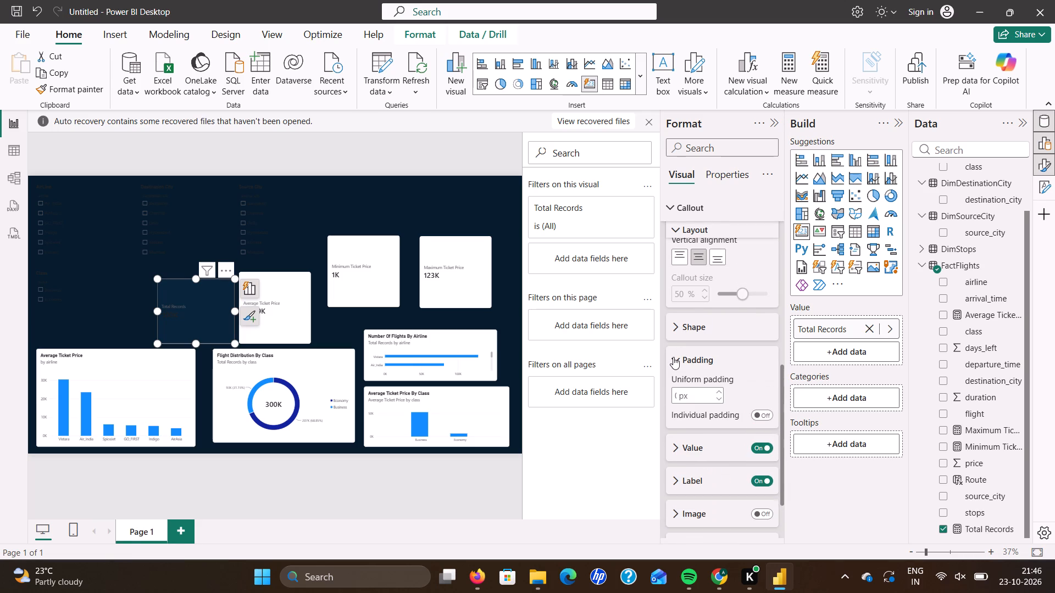
pyautogui.click(674, 366)
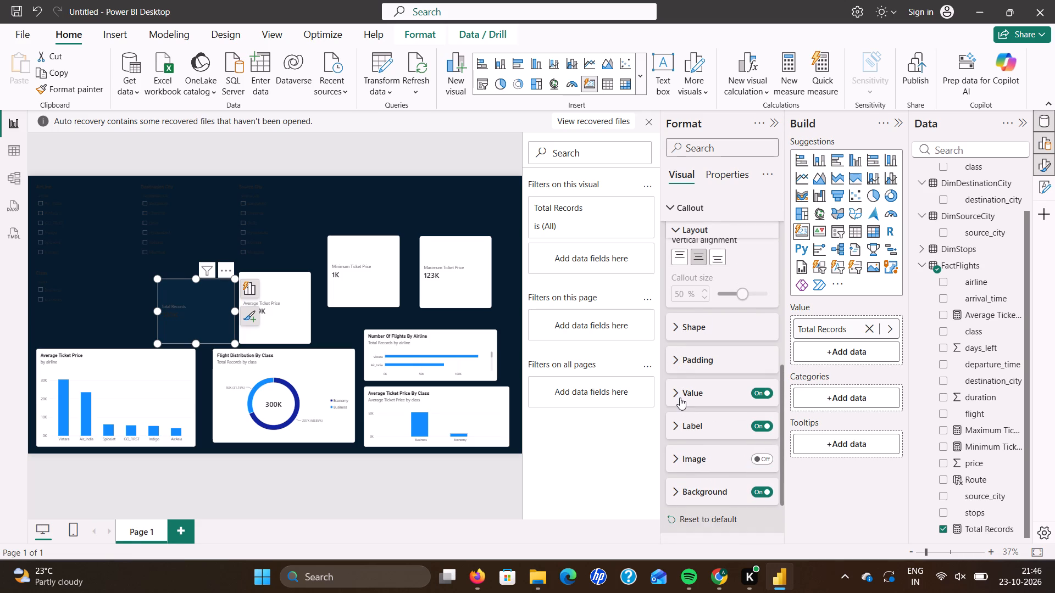
pyautogui.click(674, 395)
pyautogui.click(674, 395)
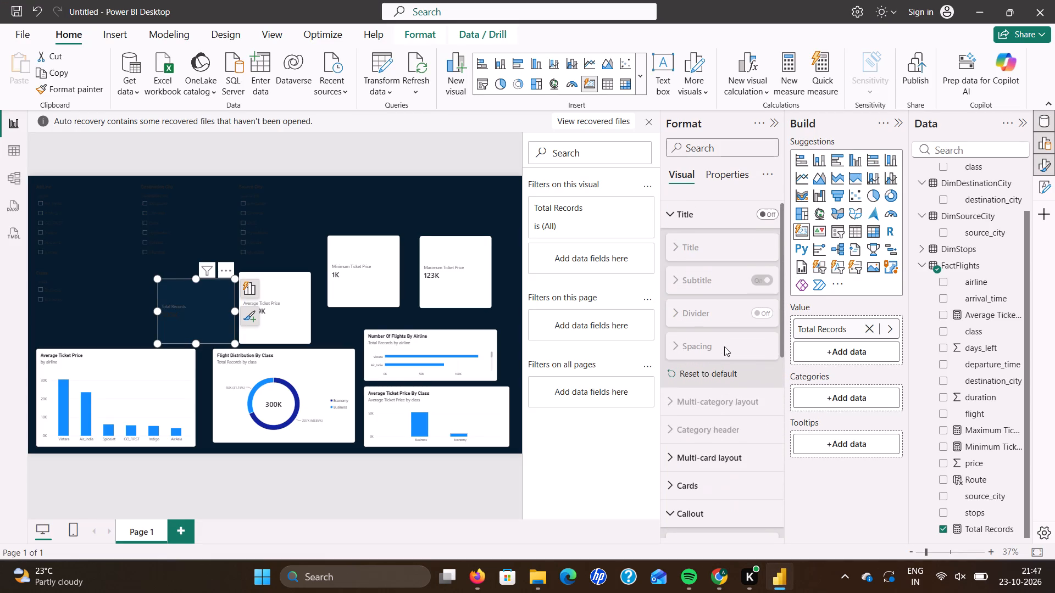
pyautogui.scroll(2, 724, 346)
pyautogui.scroll(-3, 724, 346)
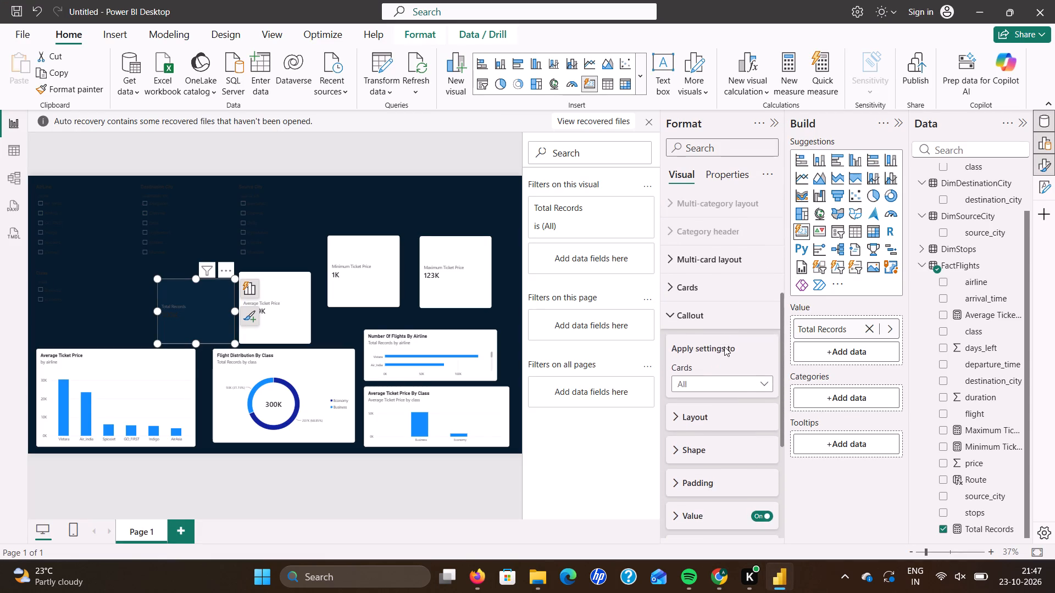
pyautogui.scroll(-4, 724, 346)
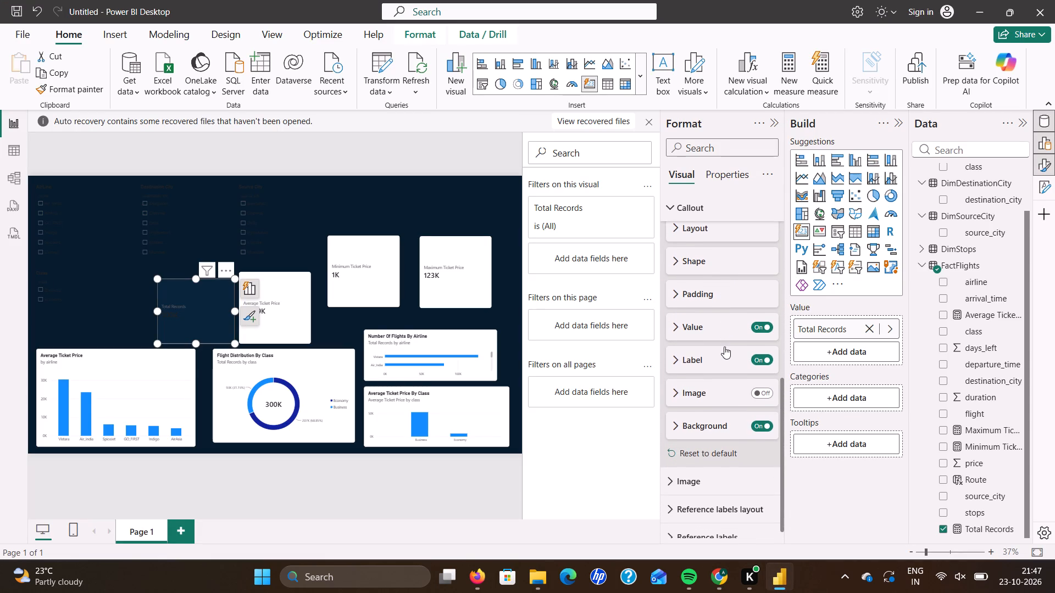
pyautogui.scroll(-1, 724, 346)
pyautogui.scroll(3, 724, 346)
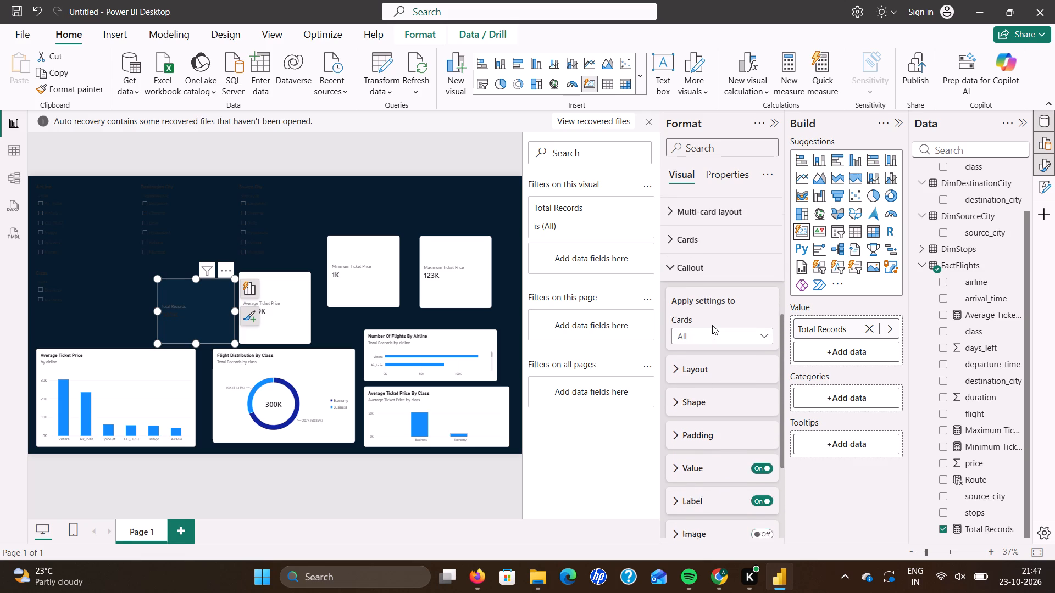
pyautogui.scroll(3, 712, 325)
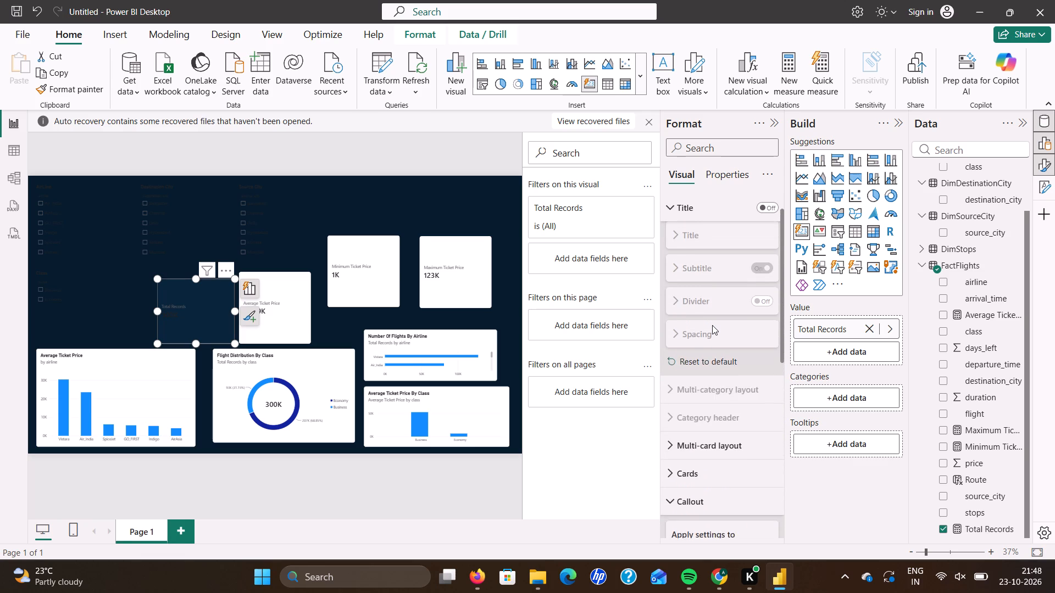
pyautogui.scroll(3, 712, 325)
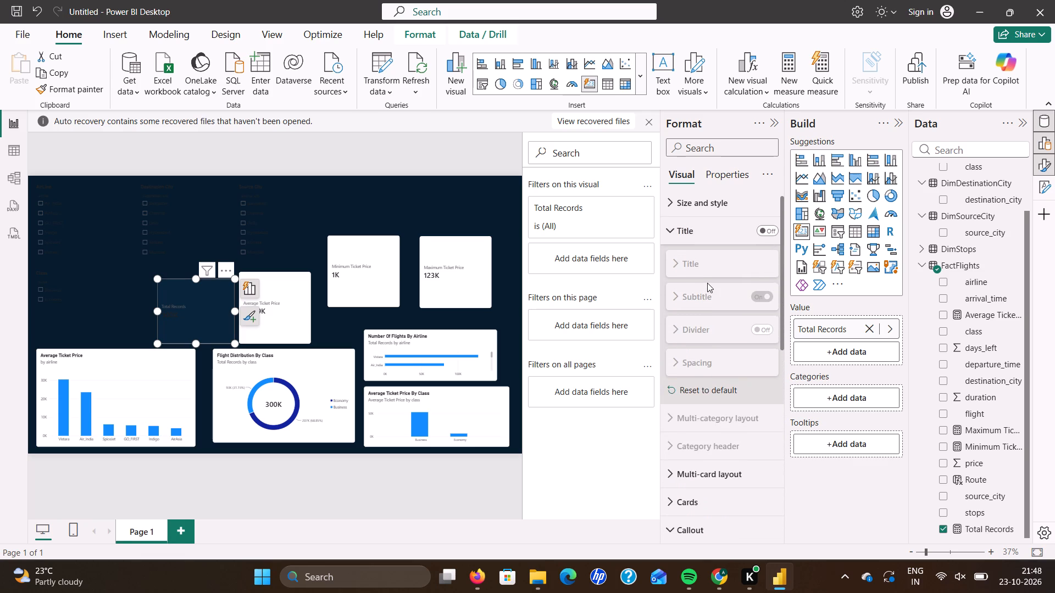
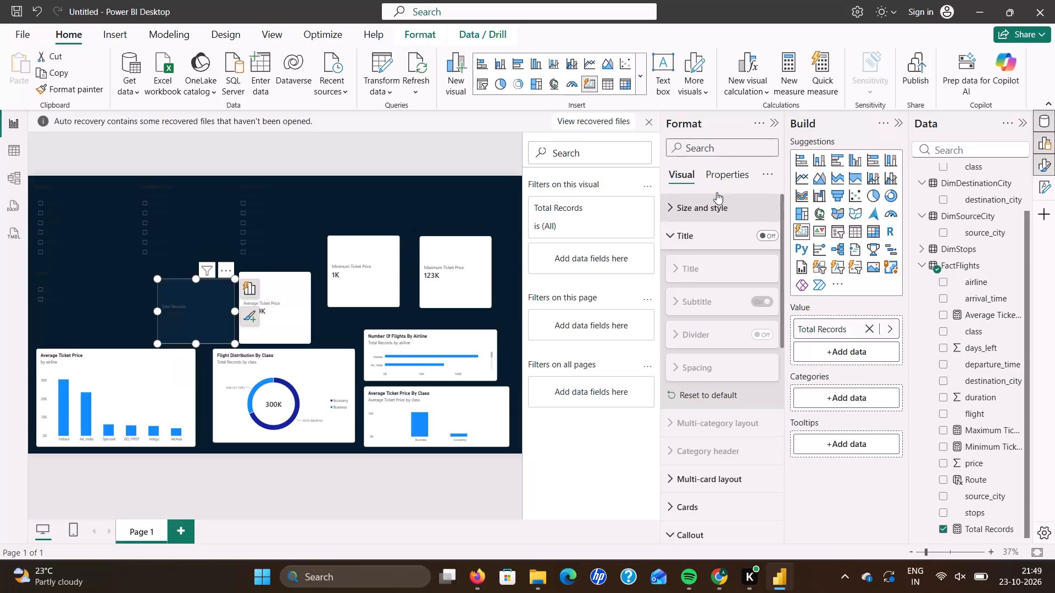
# Look through the Total Records card's callout settings again, checking the Value and Padding options.
pyautogui.scroll(2, 731, 291)
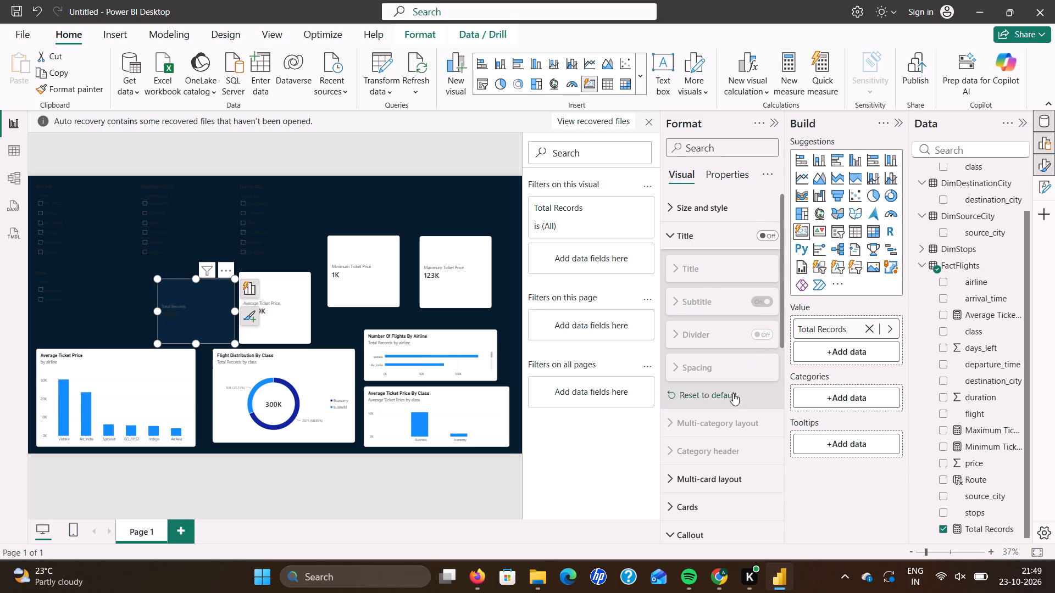
pyautogui.scroll(-4, 732, 395)
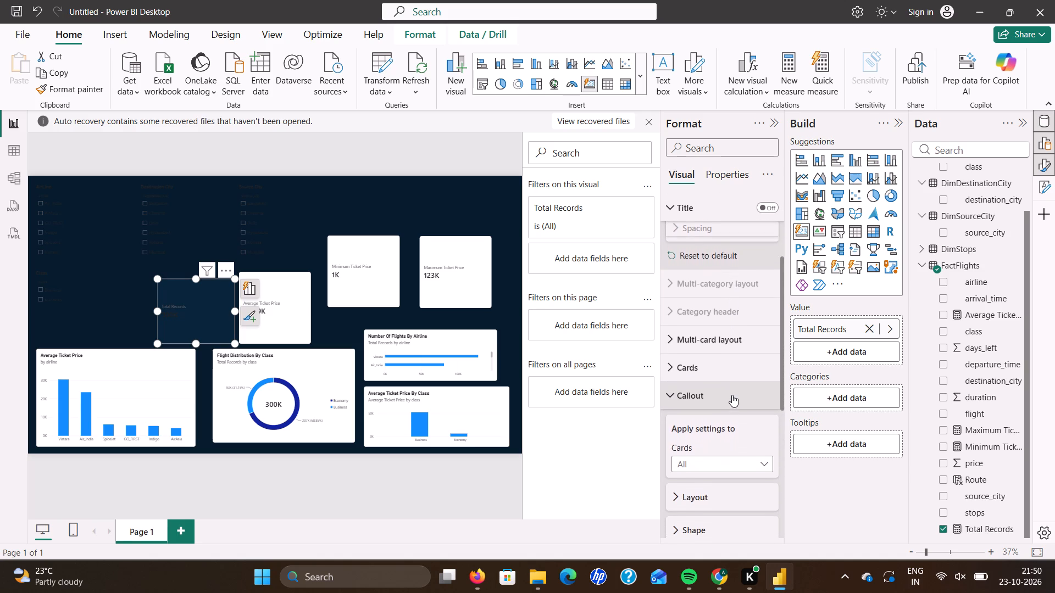
pyautogui.scroll(-2, 732, 395)
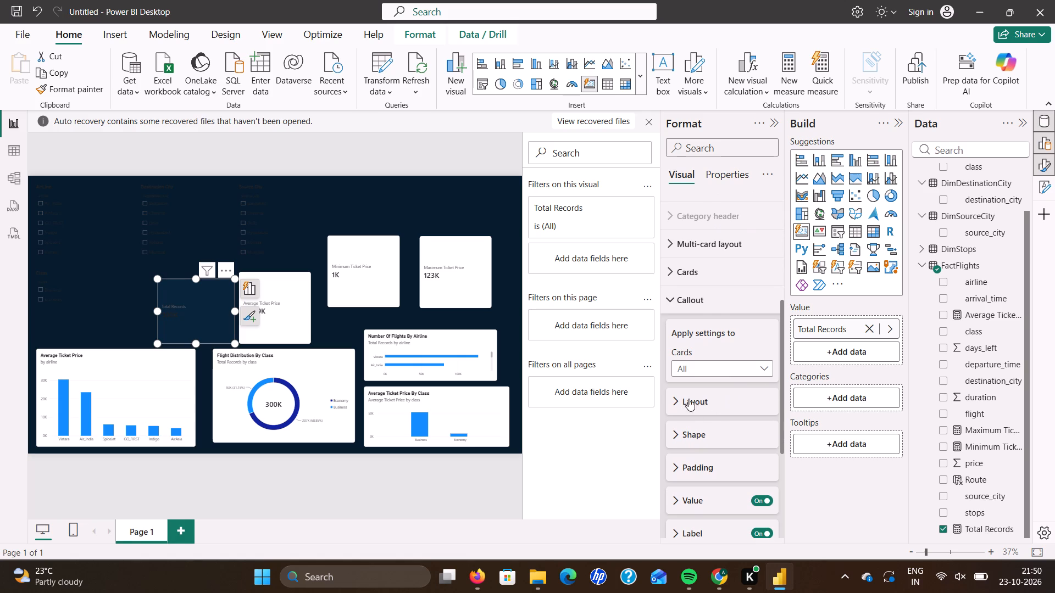
pyautogui.scroll(-1, 688, 439)
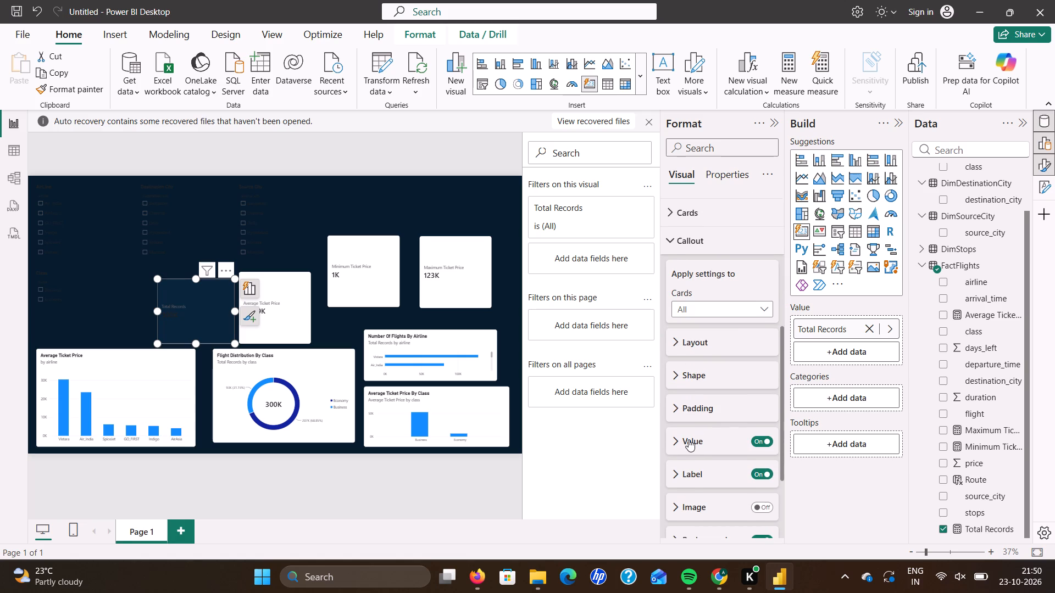
pyautogui.scroll(-1, 688, 439)
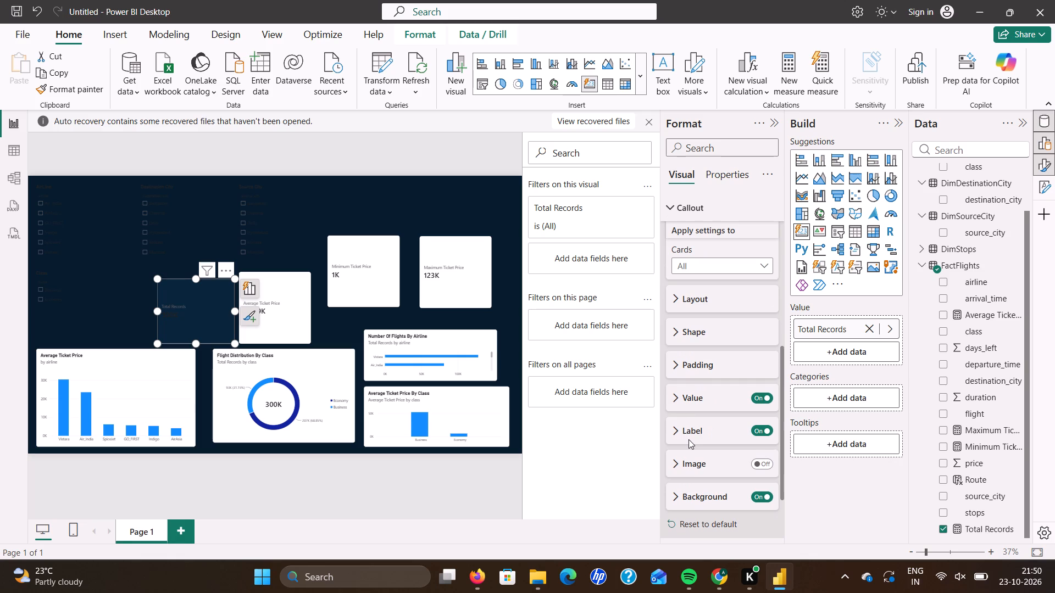
pyautogui.scroll(-1, 688, 439)
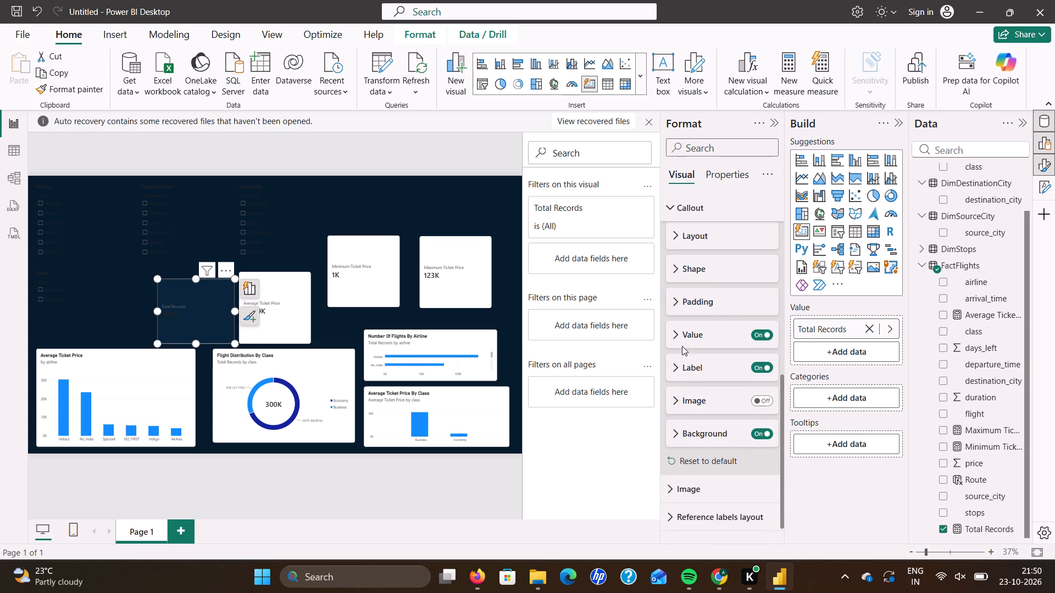
pyautogui.click(674, 332)
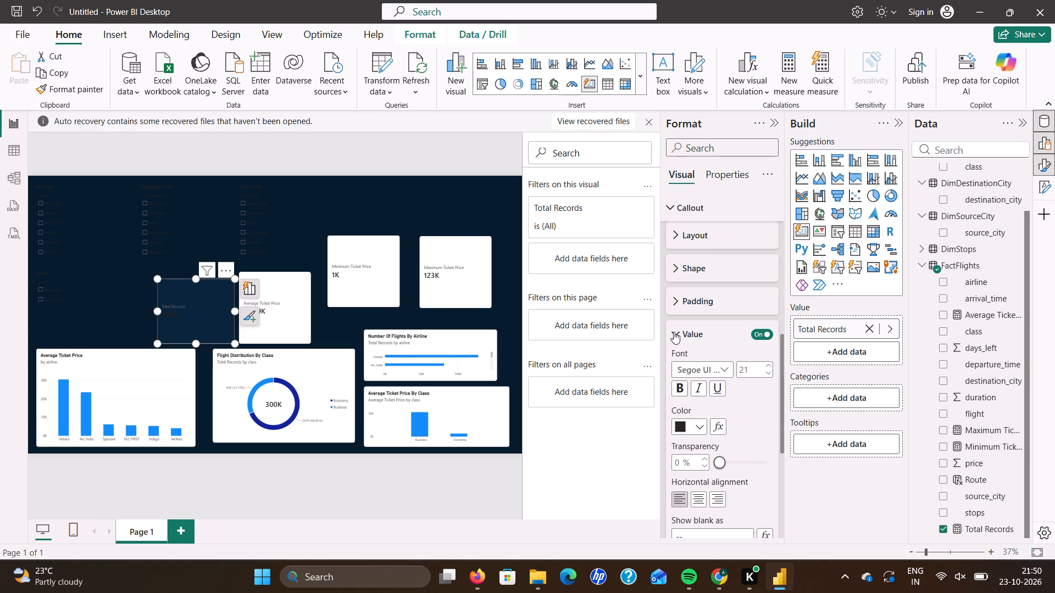
pyautogui.click(674, 332)
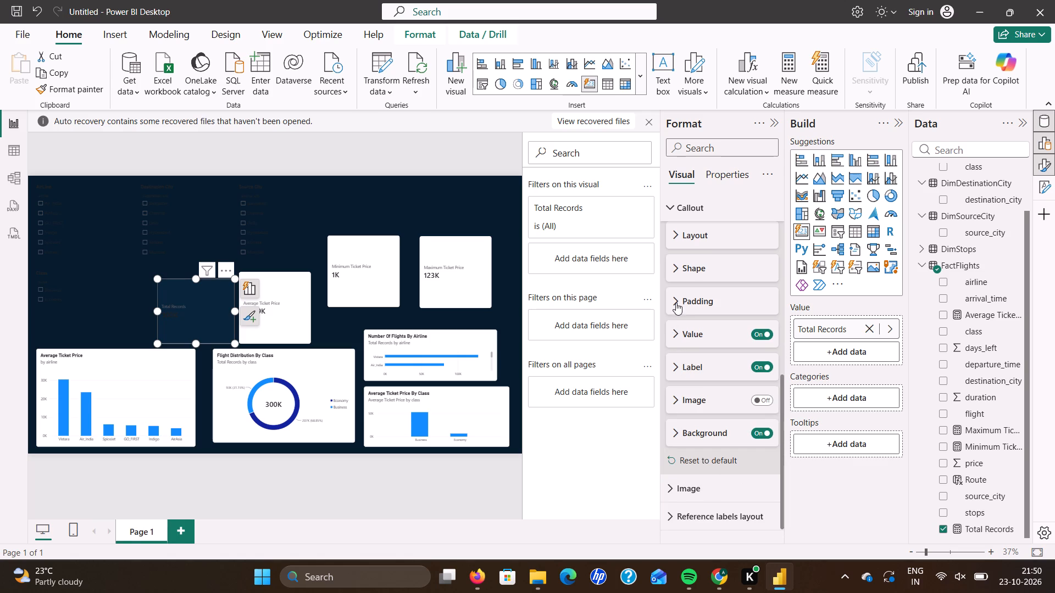
pyautogui.click(676, 302)
pyautogui.click(676, 302)
pyautogui.scroll(3, 693, 373)
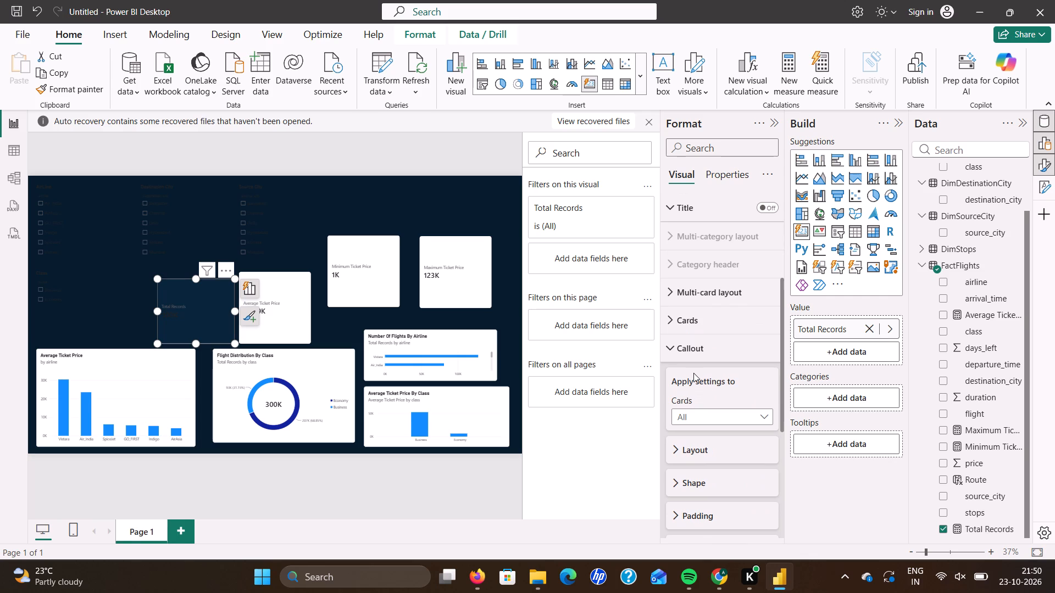
pyautogui.scroll(3, 711, 220)
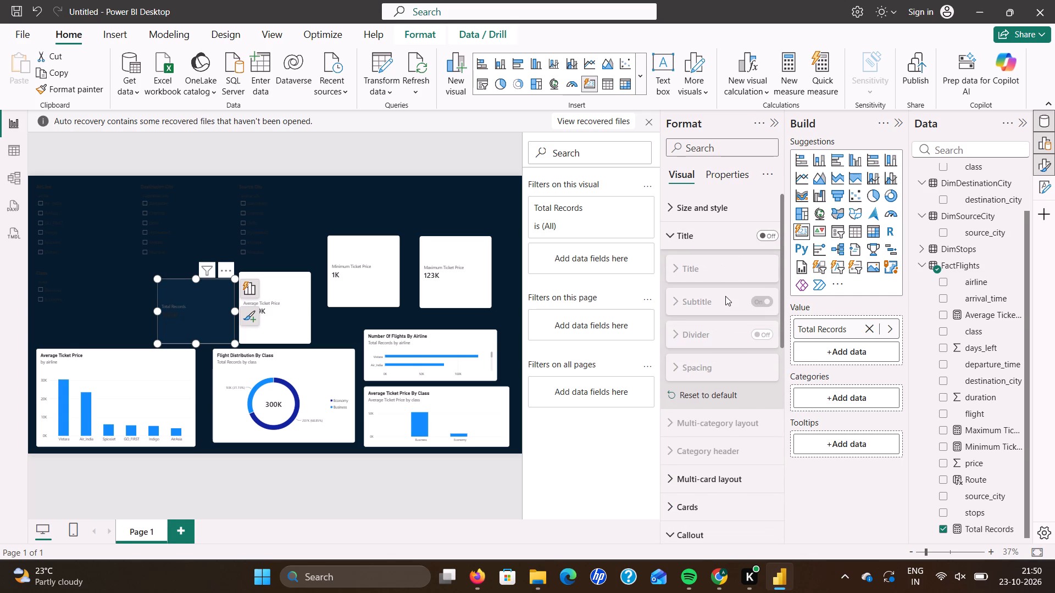
# Examine the Total Records card's Cards settings, expanding the Shape and Border options.
pyautogui.scroll(-2, 725, 296)
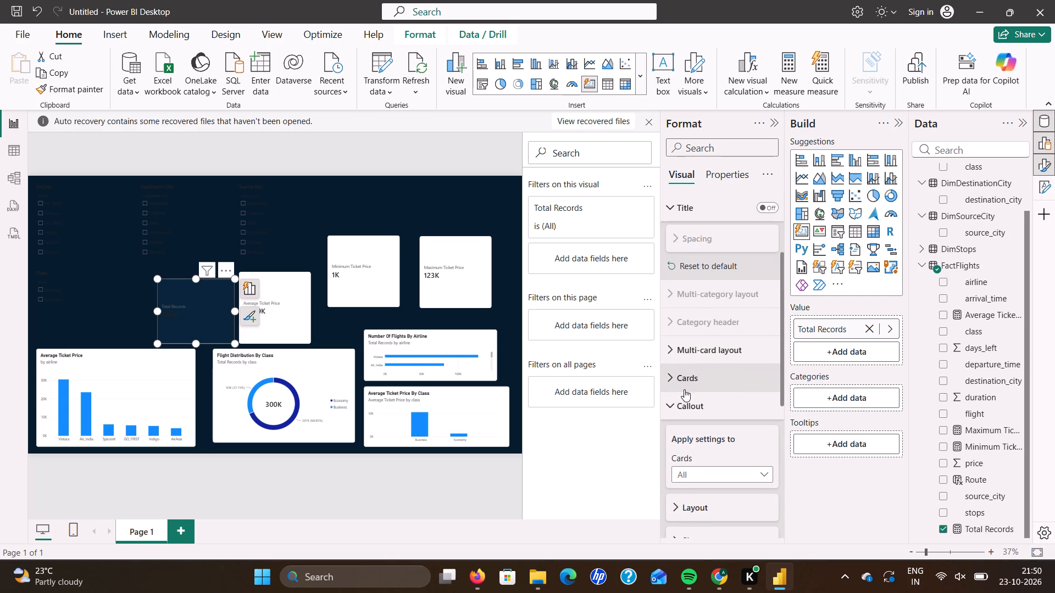
pyautogui.click(668, 378)
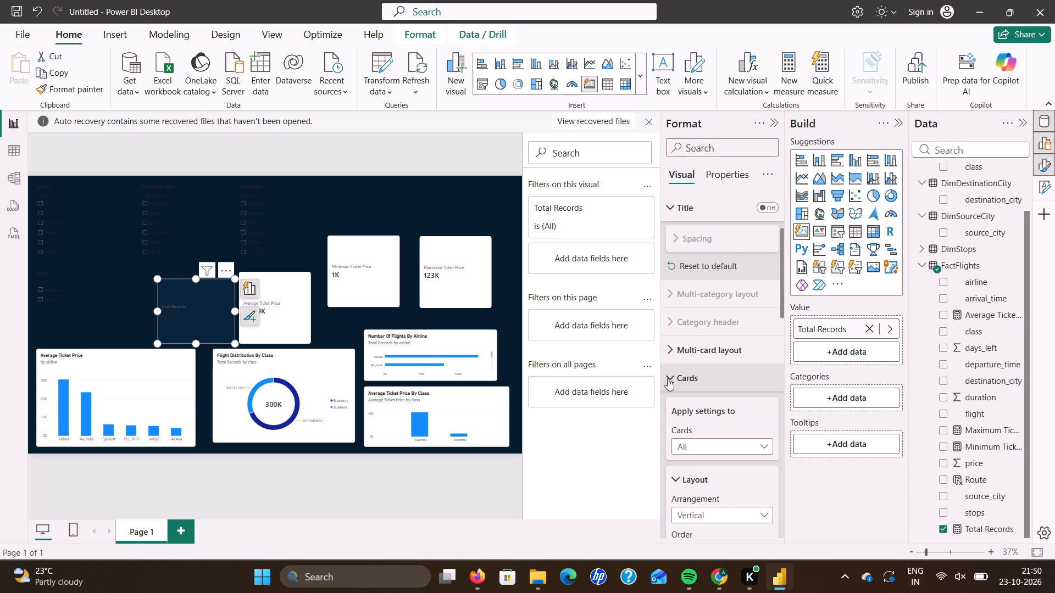
pyautogui.scroll(-3, 668, 378)
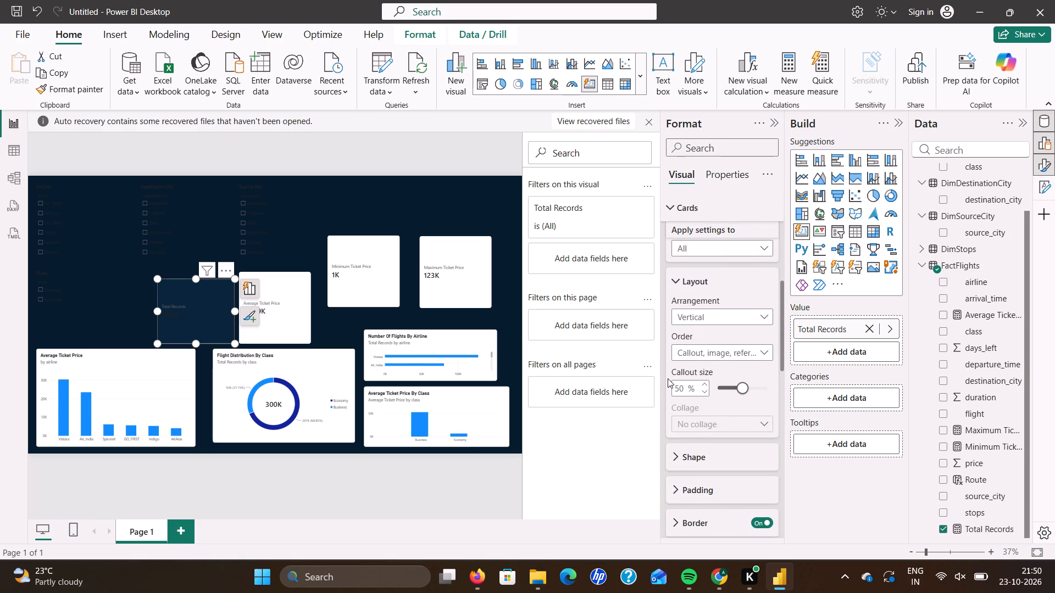
pyautogui.scroll(-2, 668, 378)
pyautogui.click(674, 363)
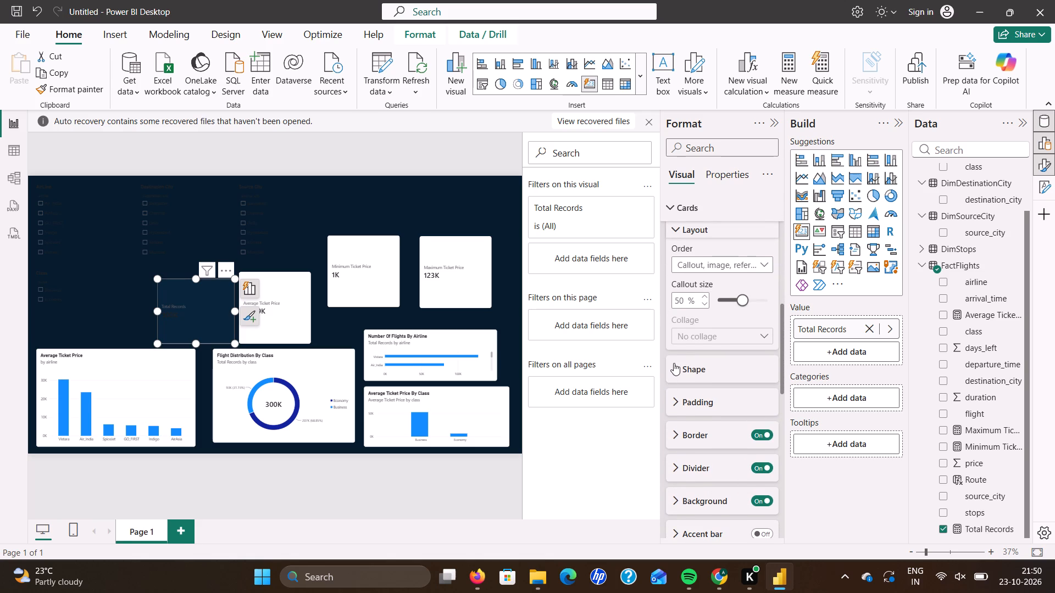
pyautogui.scroll(-1, 674, 363)
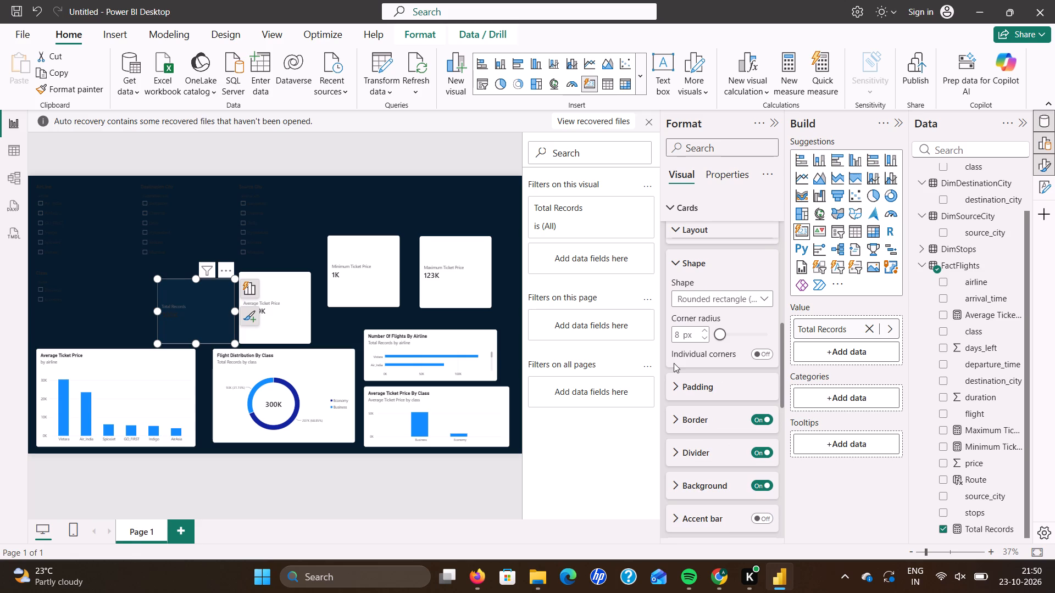
pyautogui.scroll(-1, 674, 363)
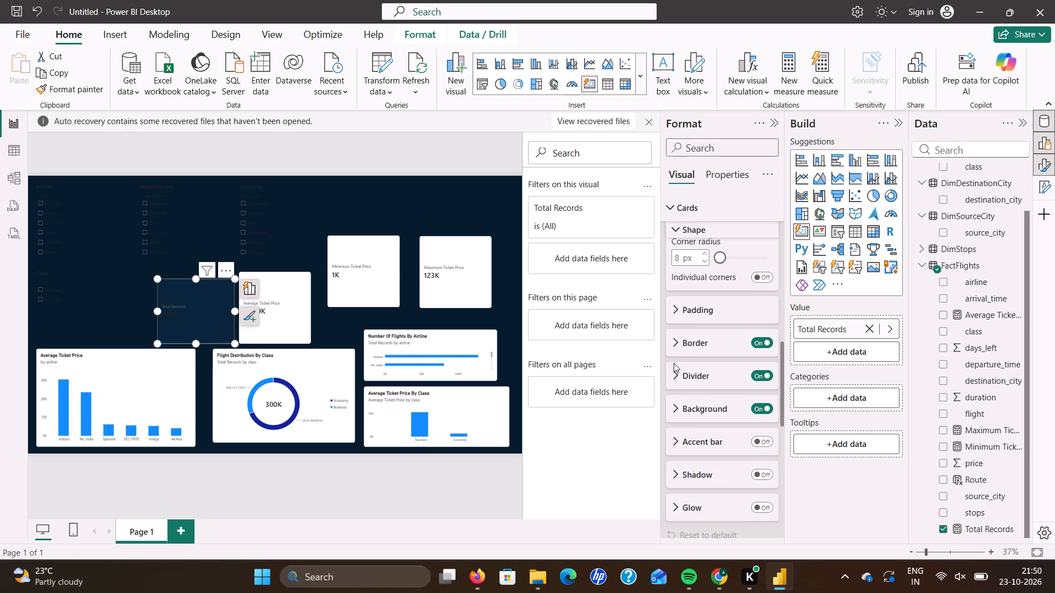
pyautogui.scroll(-1, 674, 363)
pyautogui.click(678, 340)
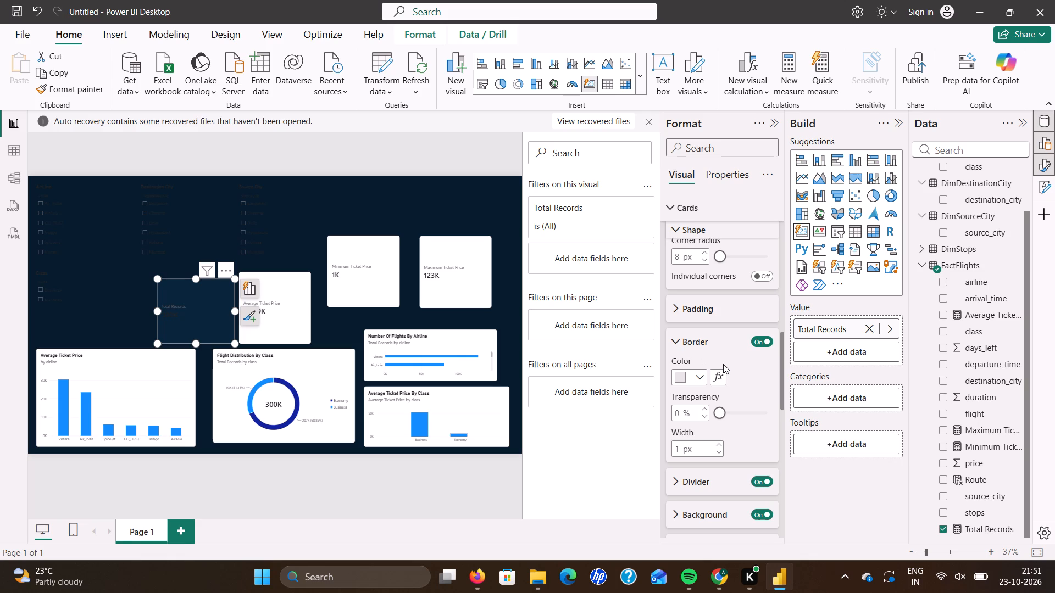
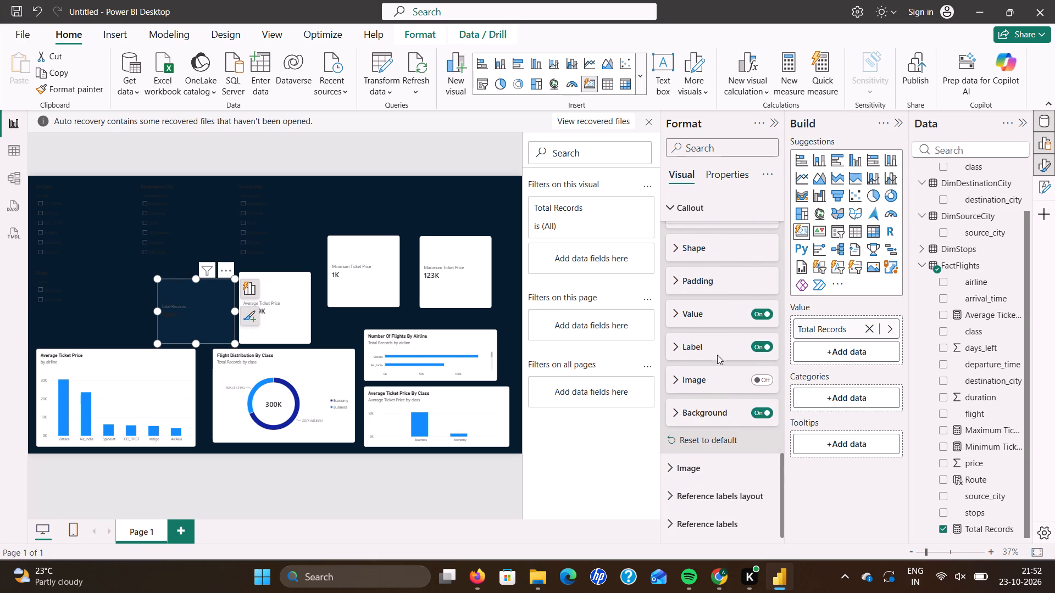
pyautogui.scroll(1, 704, 321)
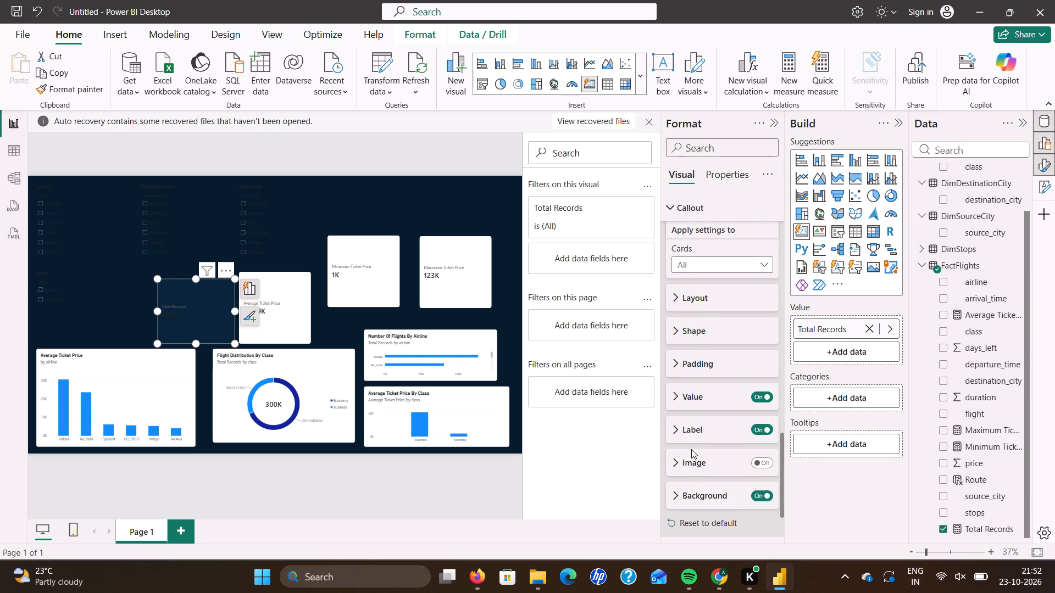
pyautogui.scroll(-2, 691, 449)
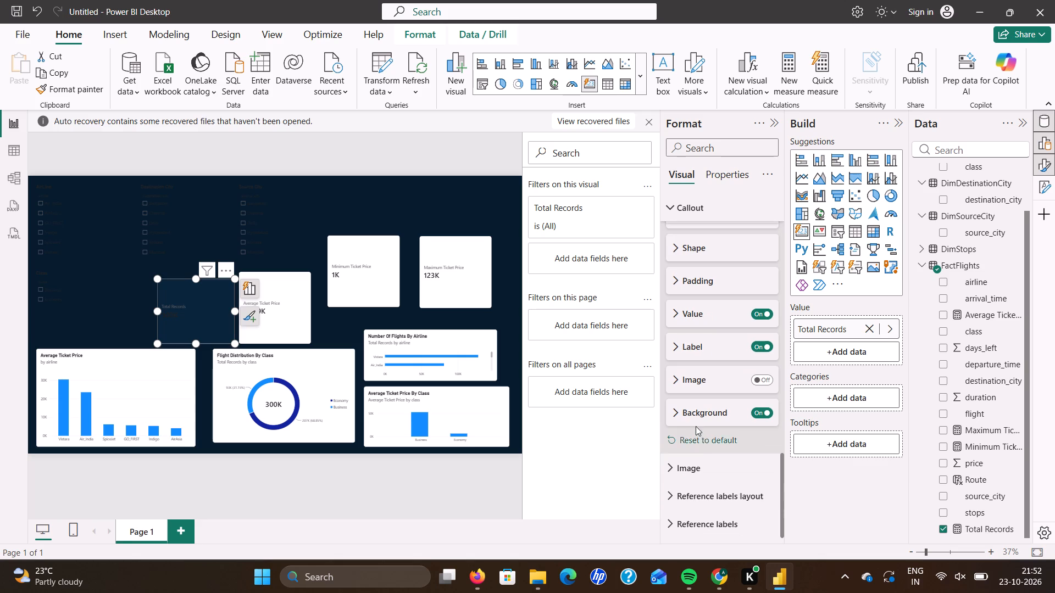
pyautogui.click(725, 579)
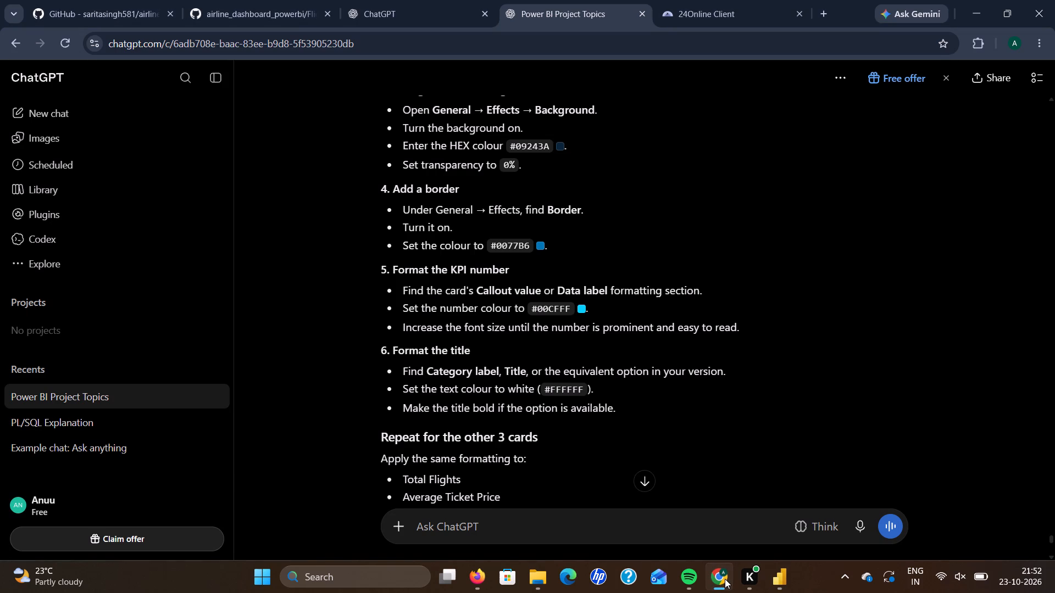
# Return to Power BI and set the Total Records card's callout value colour to #00CFFF.
pyautogui.click(780, 573)
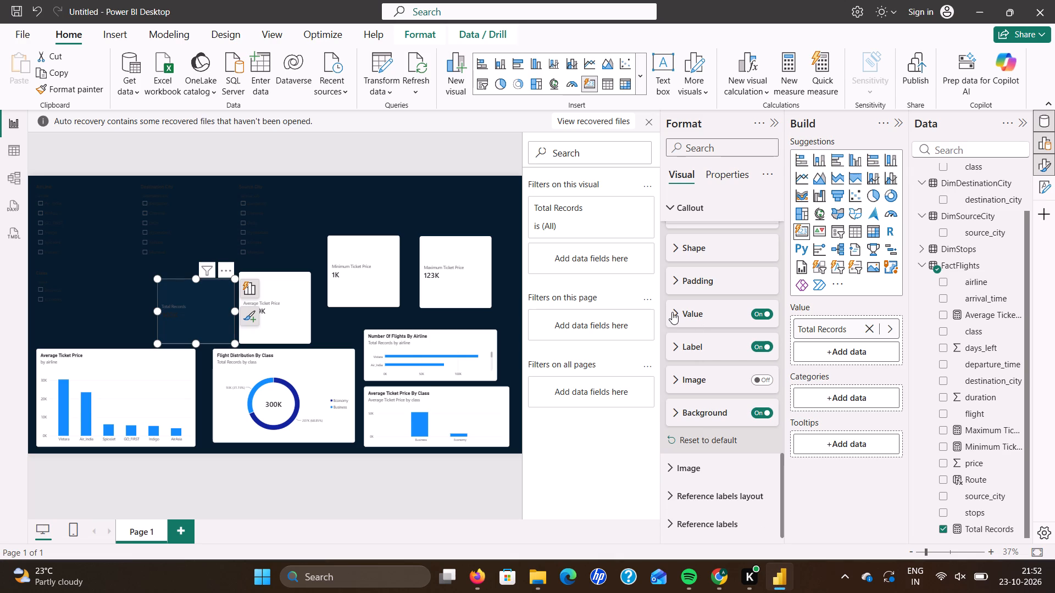
pyautogui.click(672, 312)
pyautogui.click(698, 406)
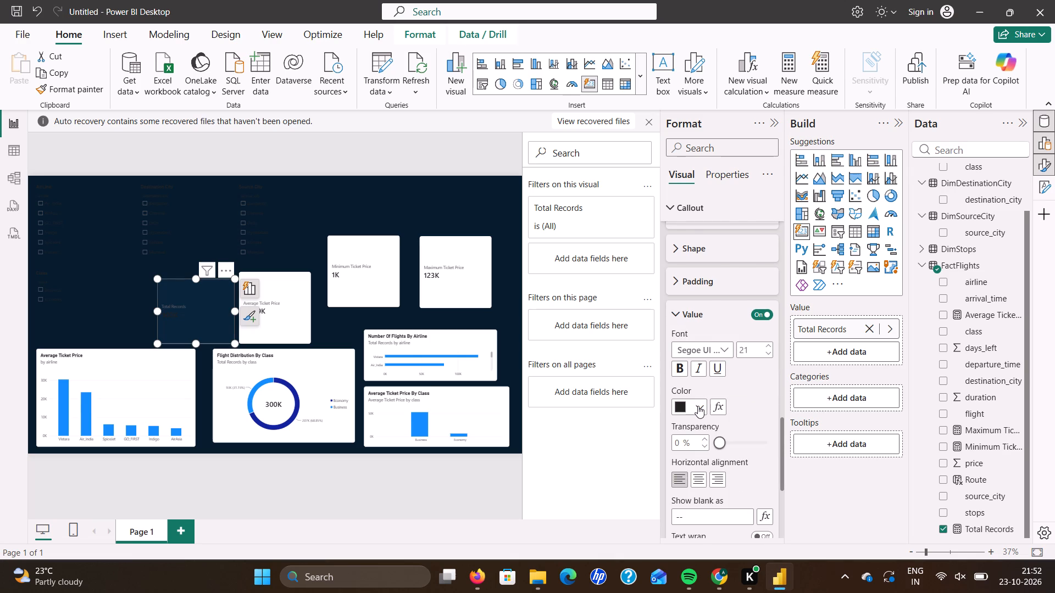
pyautogui.click(721, 373)
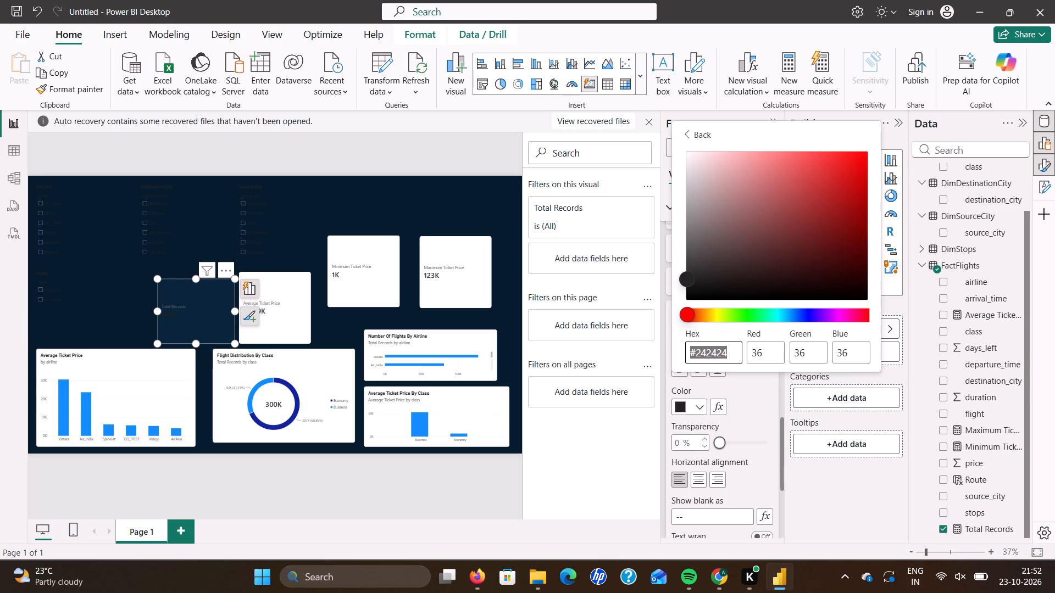
pyautogui.click(731, 350)
pyautogui.press('BackSpace')
pyautogui.press('BackSpace')
pyautogui.press('BackSpace')
pyautogui.press('BackSpace')
pyautogui.press('BackSpace')
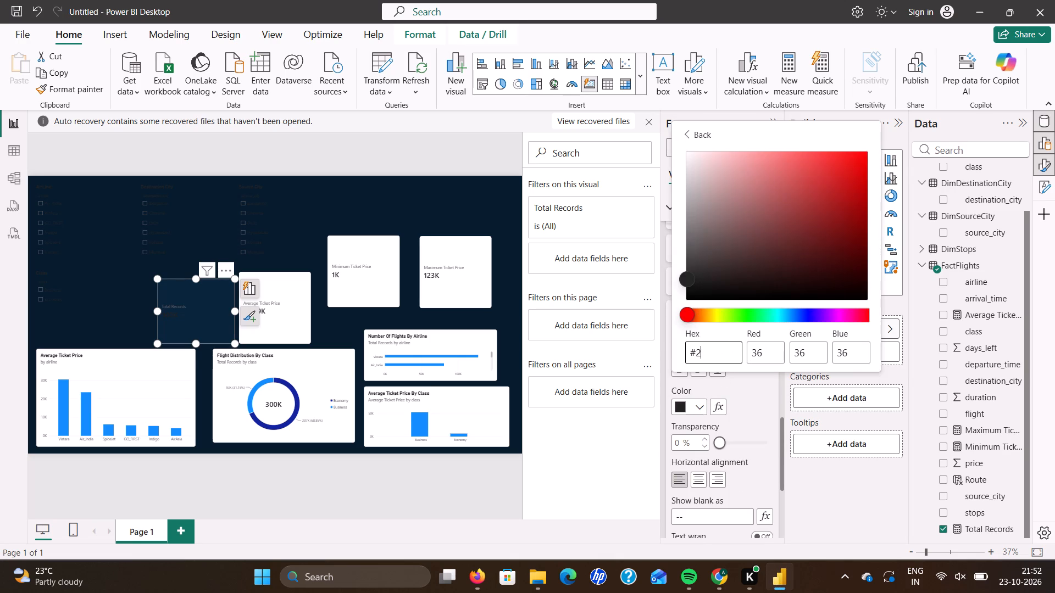
pyautogui.press('BackSpace')
pyautogui.press('BackSpace')
pyautogui.press('BackSpace')
pyautogui.press('BackSpace')
pyautogui.press('BackSpace')
pyautogui.press('BackSpace')
pyautogui.press('BackSpace')
pyautogui.click(717, 582)
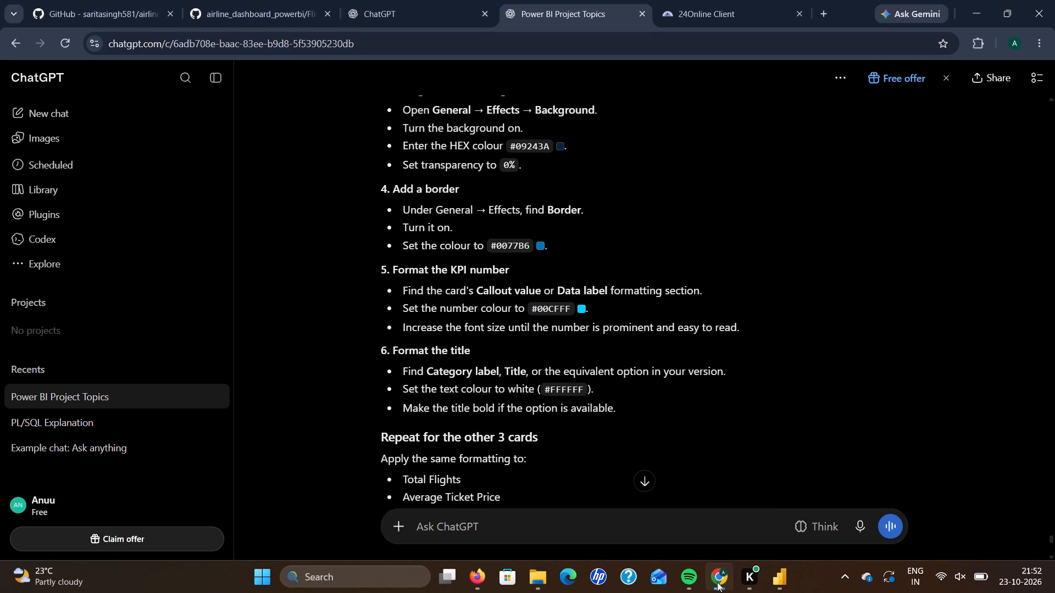
pyautogui.click(782, 574)
pyautogui.press('BackSpace')
pyautogui.press('BackSpace')
pyautogui.press('BackSpace')
pyautogui.press('BackSpace')
pyautogui.press('BackSpace')
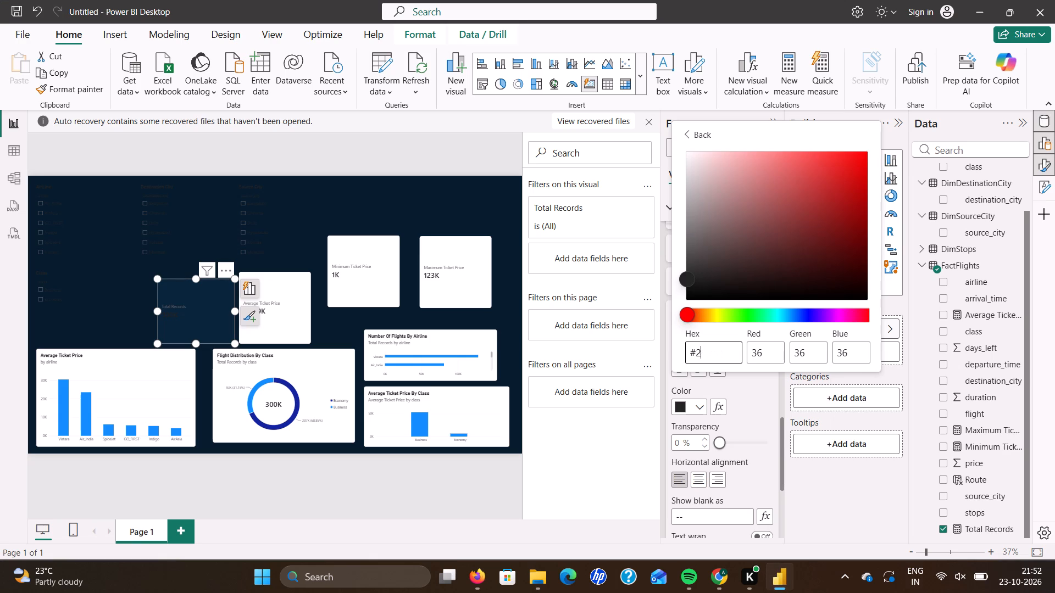
pyautogui.press('BackSpace')
pyautogui.write('00')
pyautogui.press('c')
pyautogui.write('FFF')
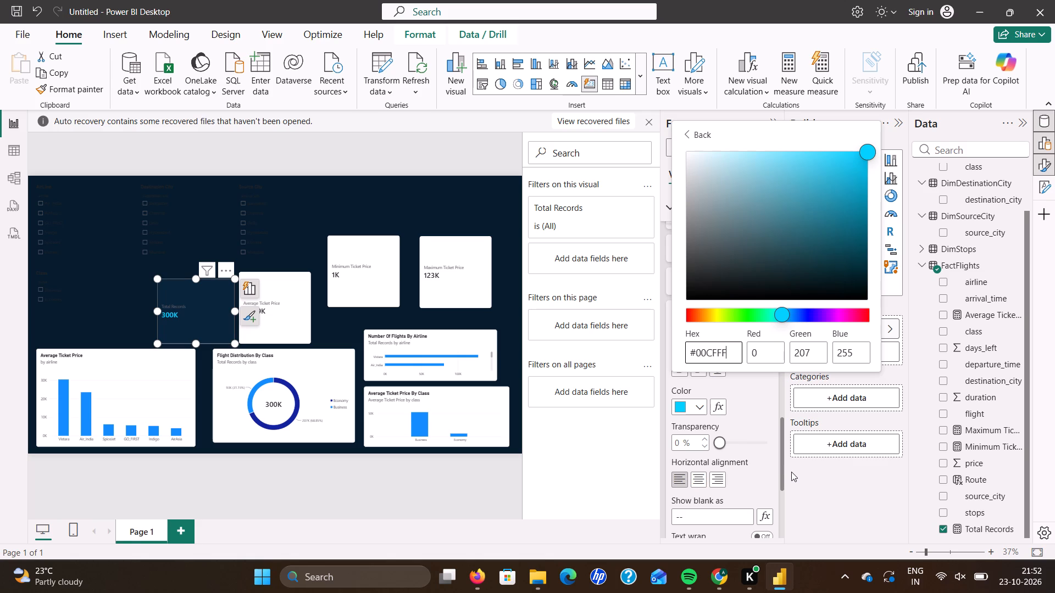
pyautogui.click(745, 422)
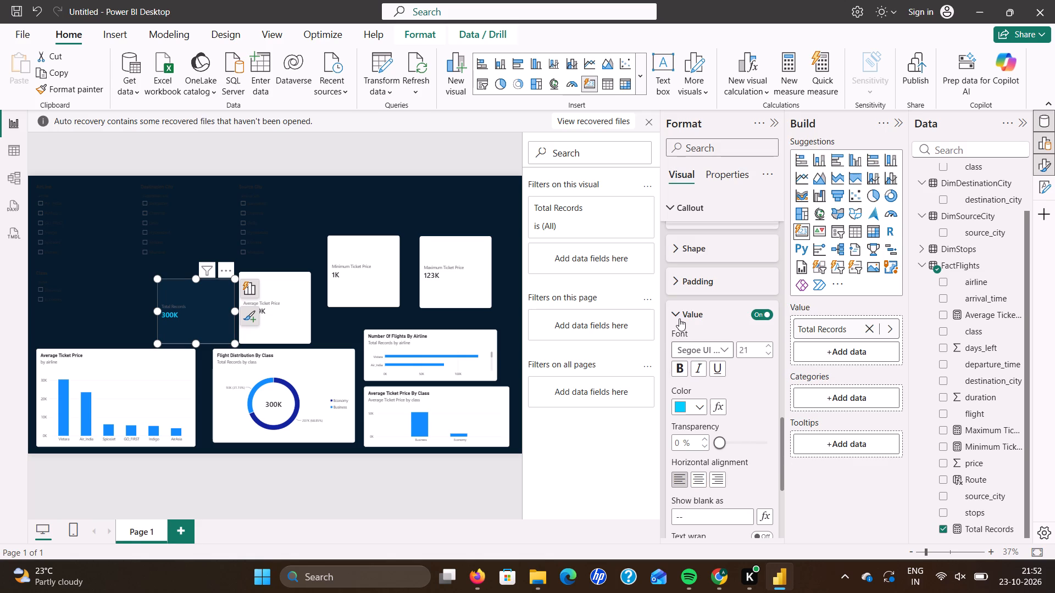
pyautogui.click(675, 316)
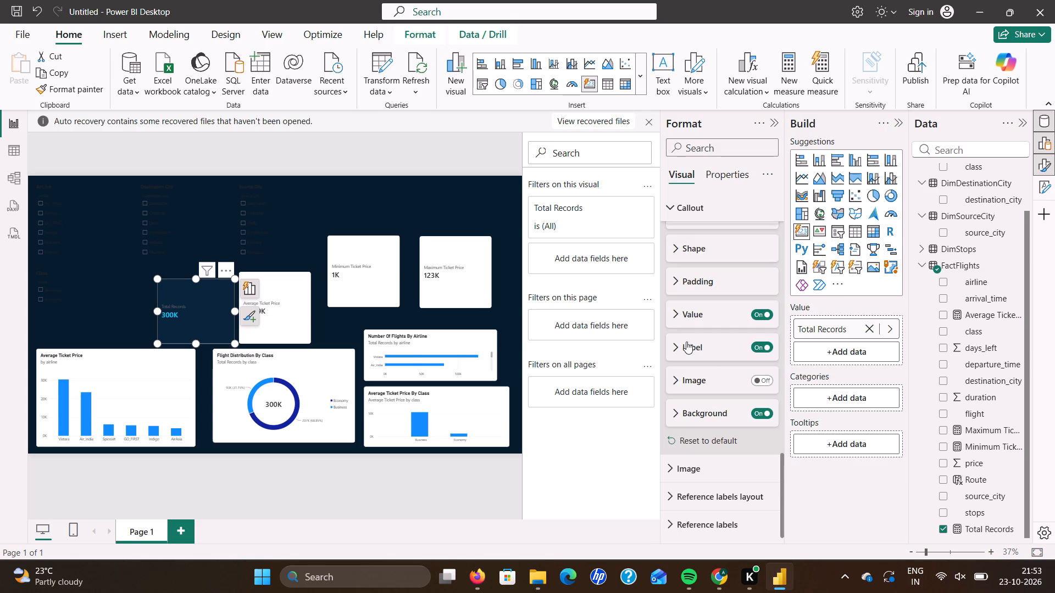
# Switch to ChatGPT to check the title formatting instruction for the KPI card, and return to Power BI.
pyautogui.click(715, 574)
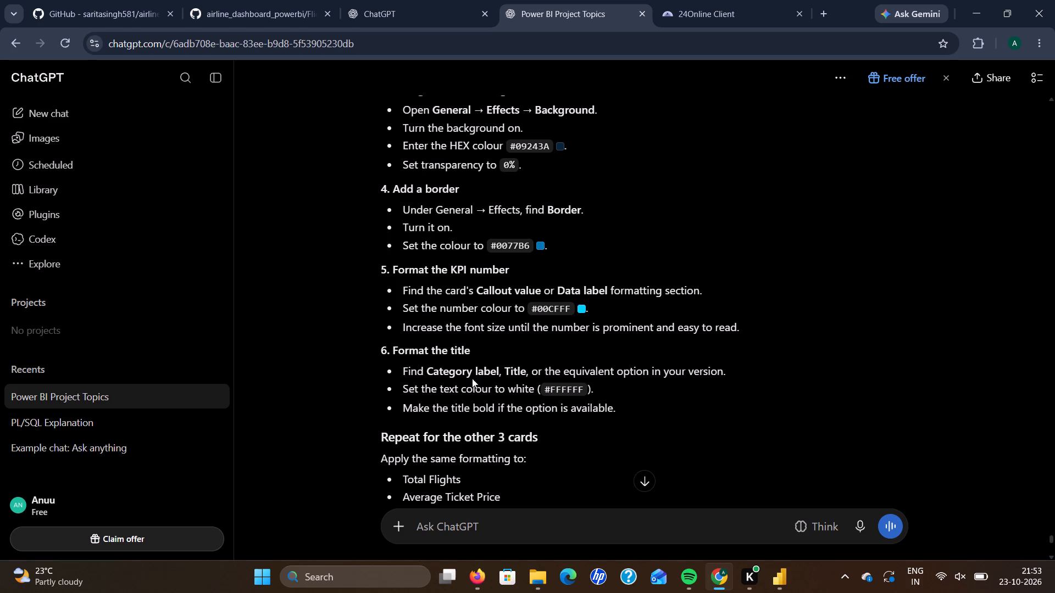
pyautogui.click(776, 585)
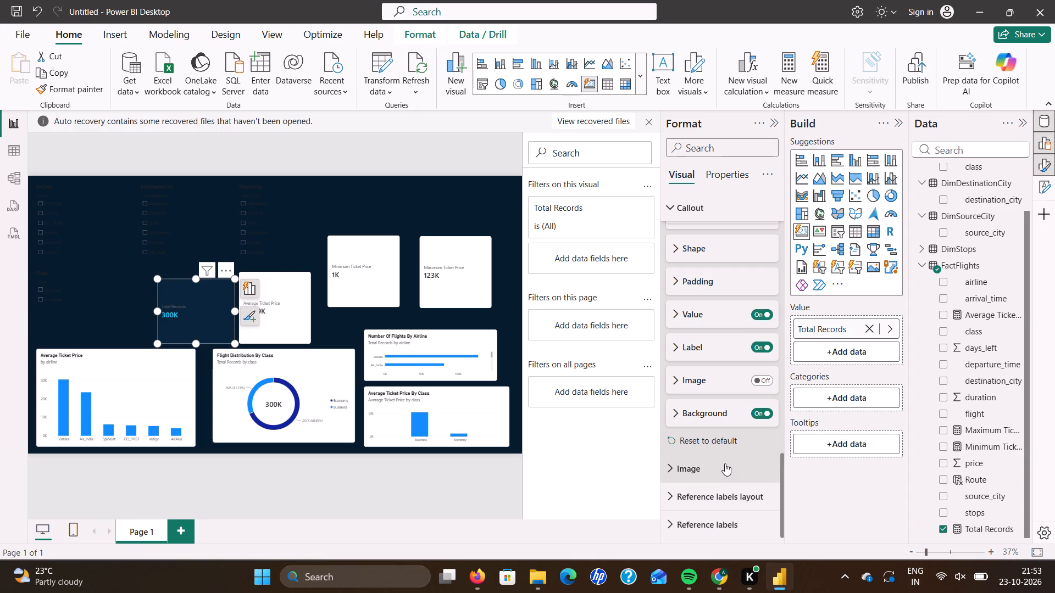
# Set the Total Records card's callout label colour to #FFFFFF, rechecking the hex code in ChatGPT.
pyautogui.click(672, 345)
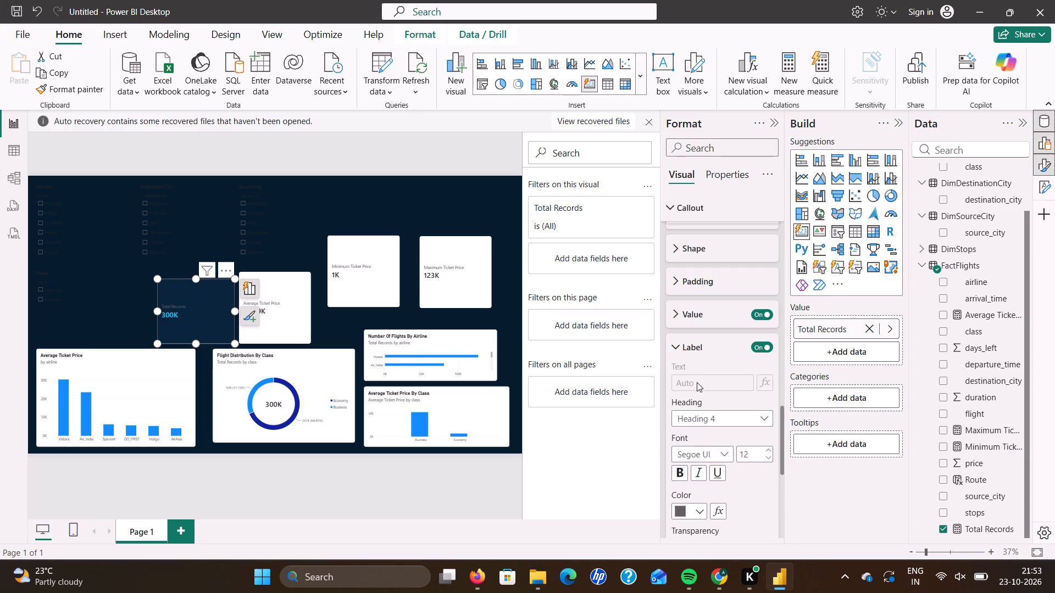
pyautogui.click(701, 511)
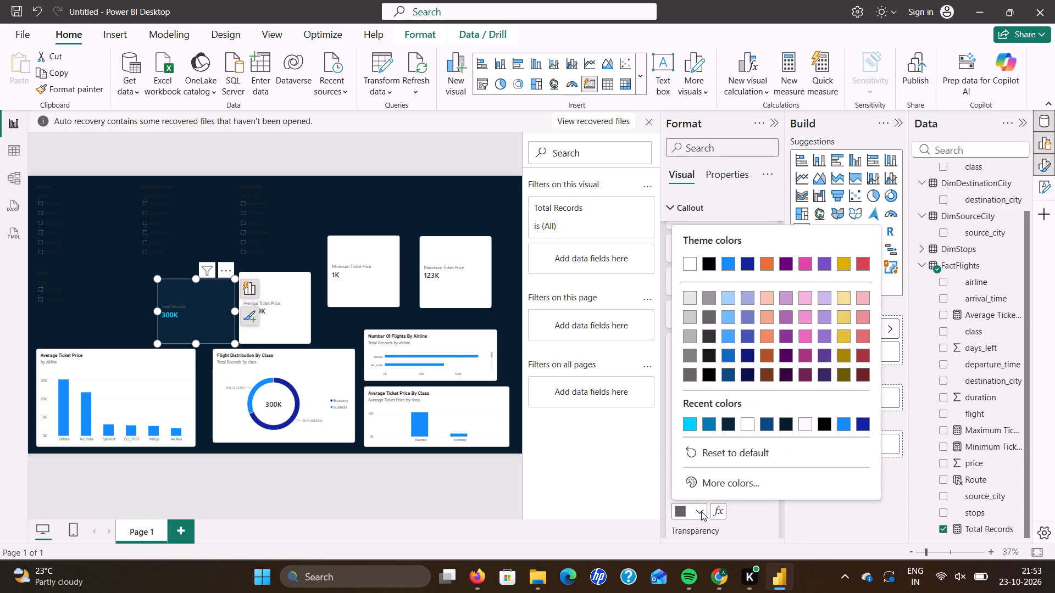
pyautogui.click(721, 478)
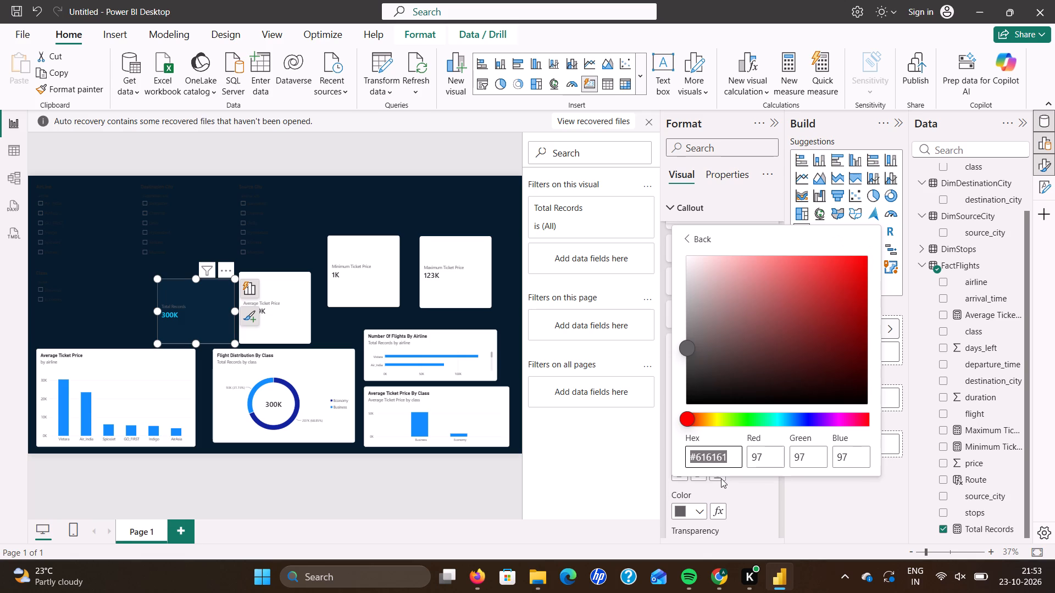
pyautogui.press('BackSpace')
pyautogui.press('BackSpace')
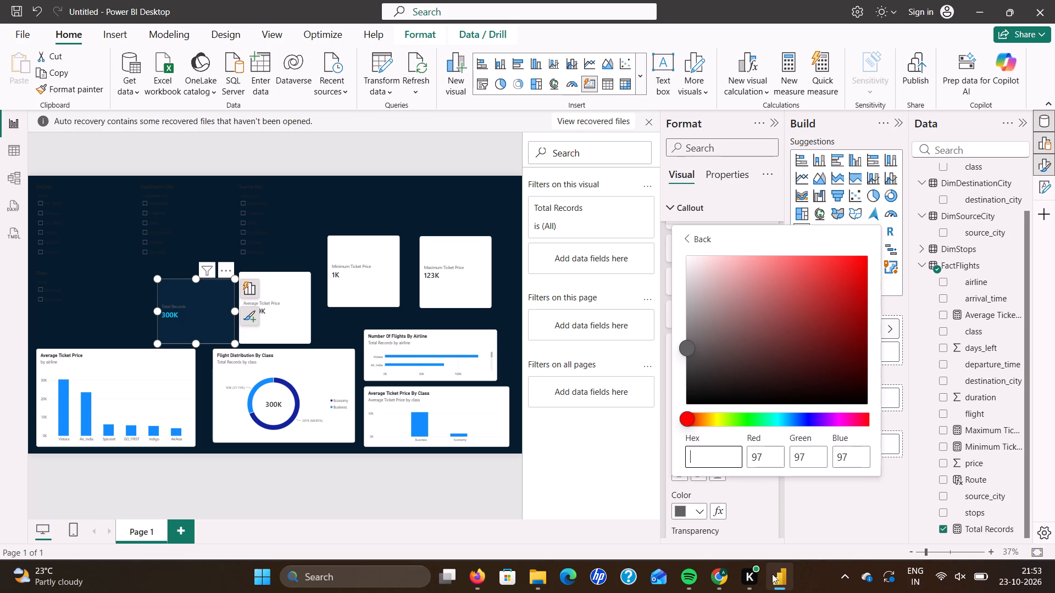
pyautogui.click(718, 576)
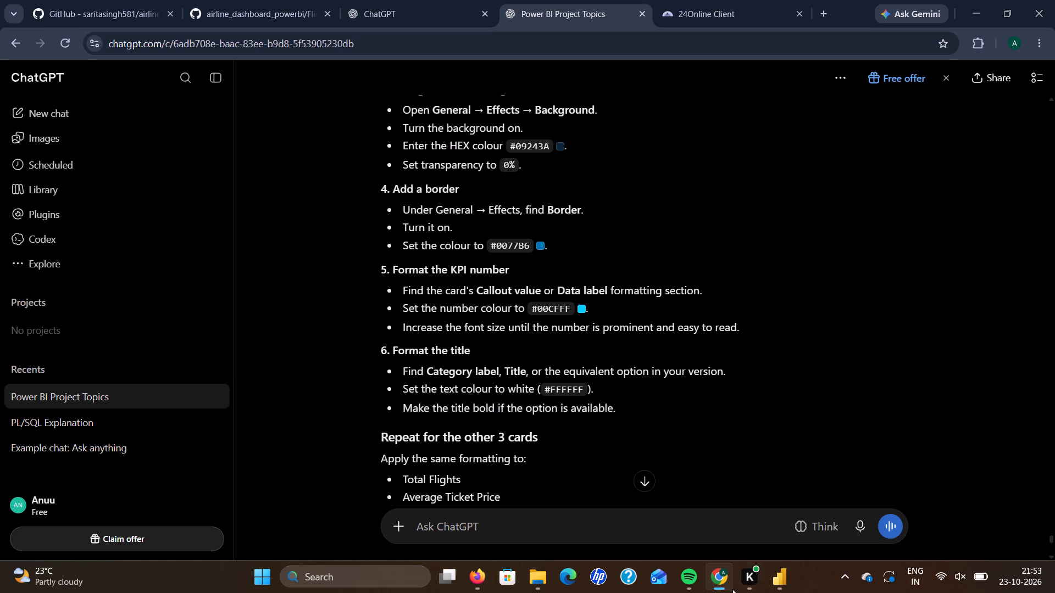
pyautogui.click(780, 581)
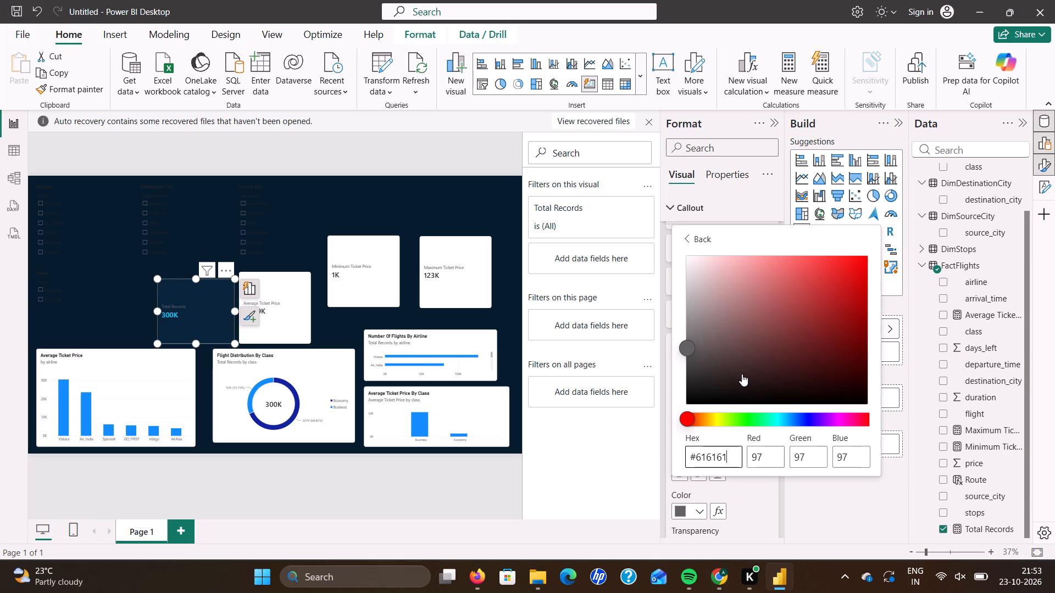
pyautogui.click(728, 452)
pyautogui.press('BackSpace')
pyautogui.press('BackSpace')
pyautogui.press('BackSpace')
pyautogui.press('BackSpace')
pyautogui.press('BackSpace')
pyautogui.press('BackSpace')
pyautogui.write('FFFFFF')
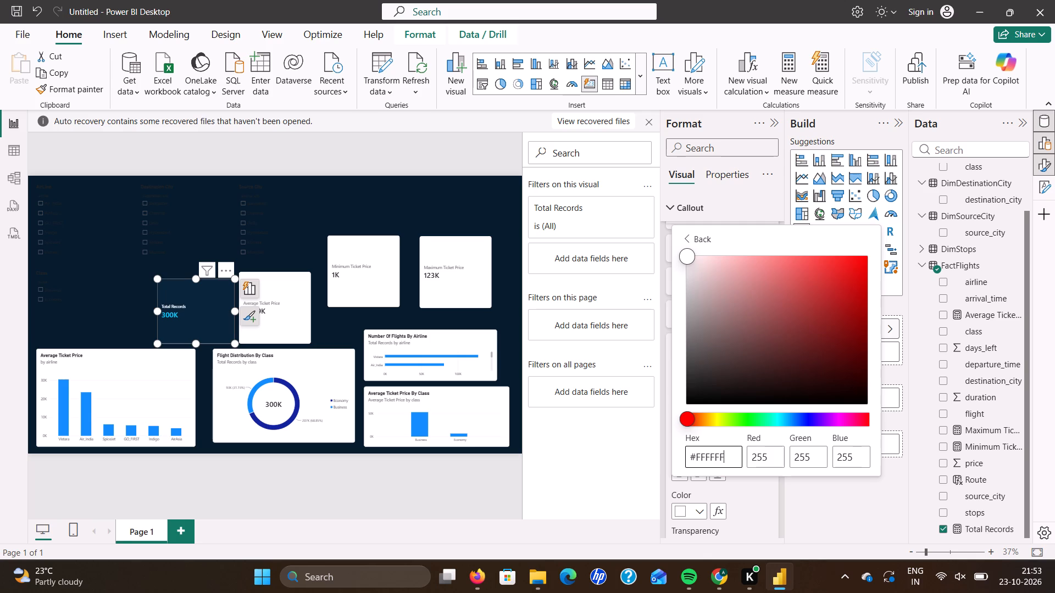
pyautogui.click(747, 489)
pyautogui.click(760, 489)
pyautogui.click(760, 489)
pyautogui.moveTo(760, 489); pyautogui.dragTo(706, 301)
pyautogui.click(624, 441)
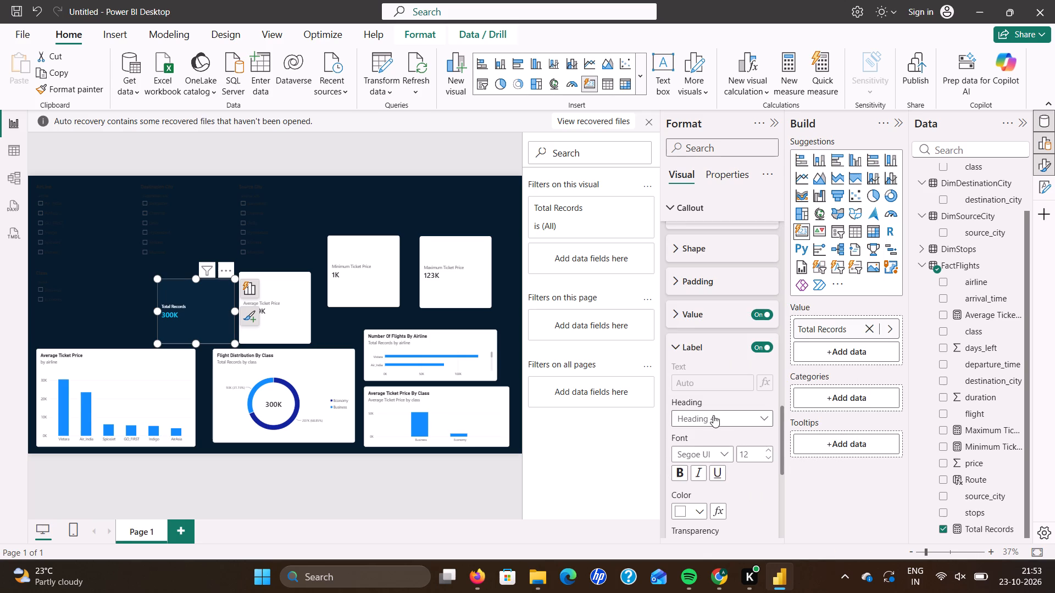
# Turn on the Total Records card's title with the text "Total Records" and make it bold.
pyautogui.scroll(3, 724, 333)
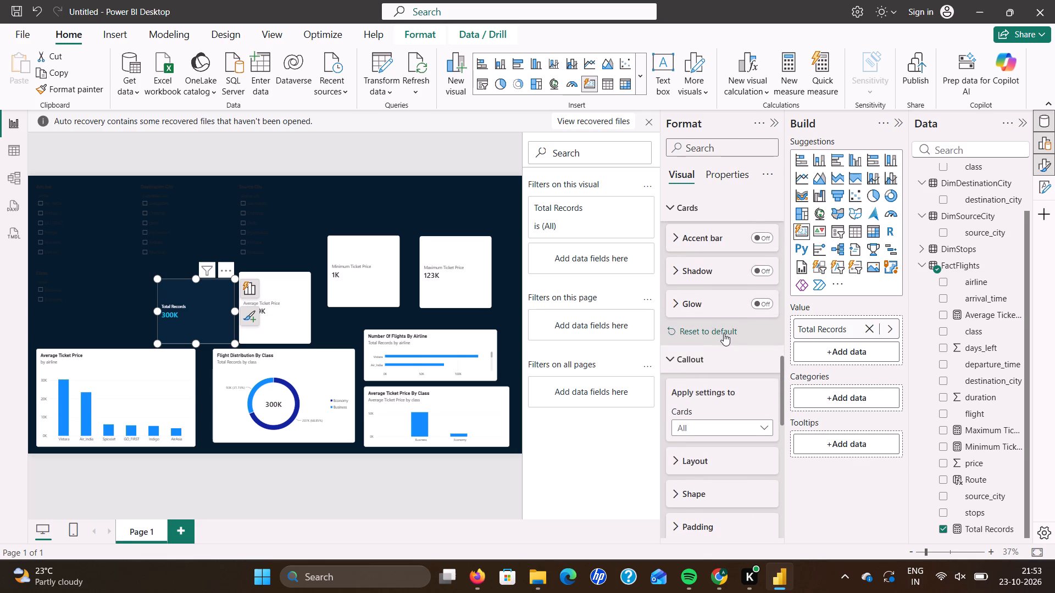
pyautogui.scroll(-2, 724, 333)
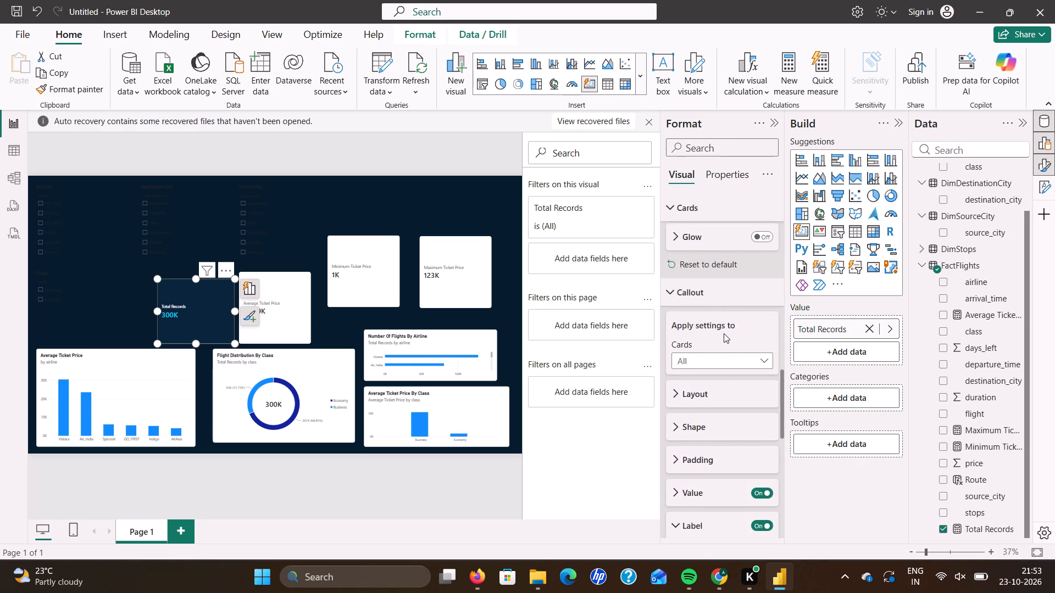
pyautogui.scroll(-2, 724, 333)
pyautogui.click(678, 327)
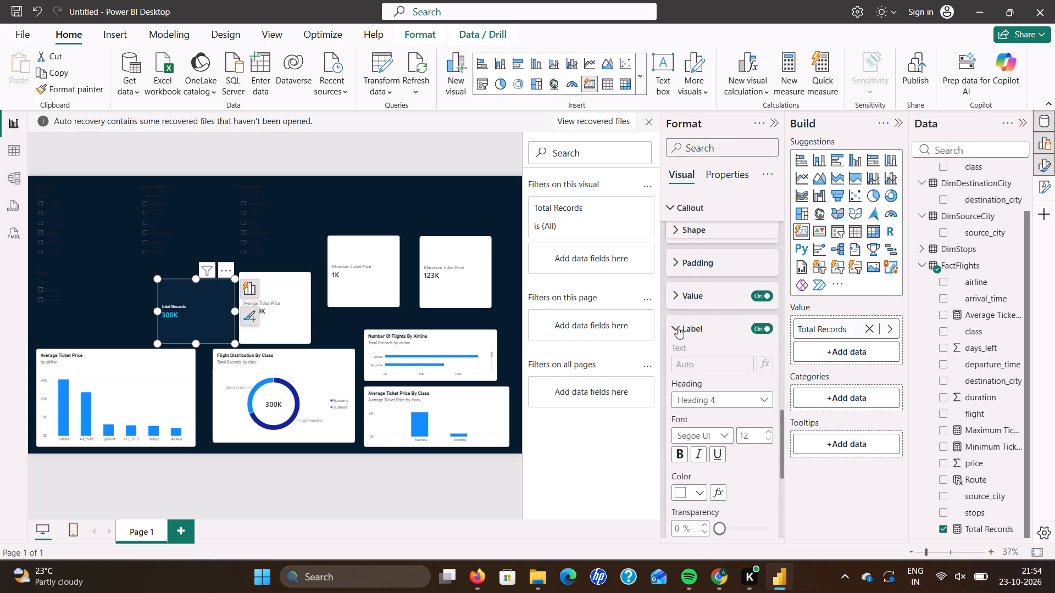
pyautogui.scroll(-1, 709, 356)
pyautogui.scroll(1, 709, 356)
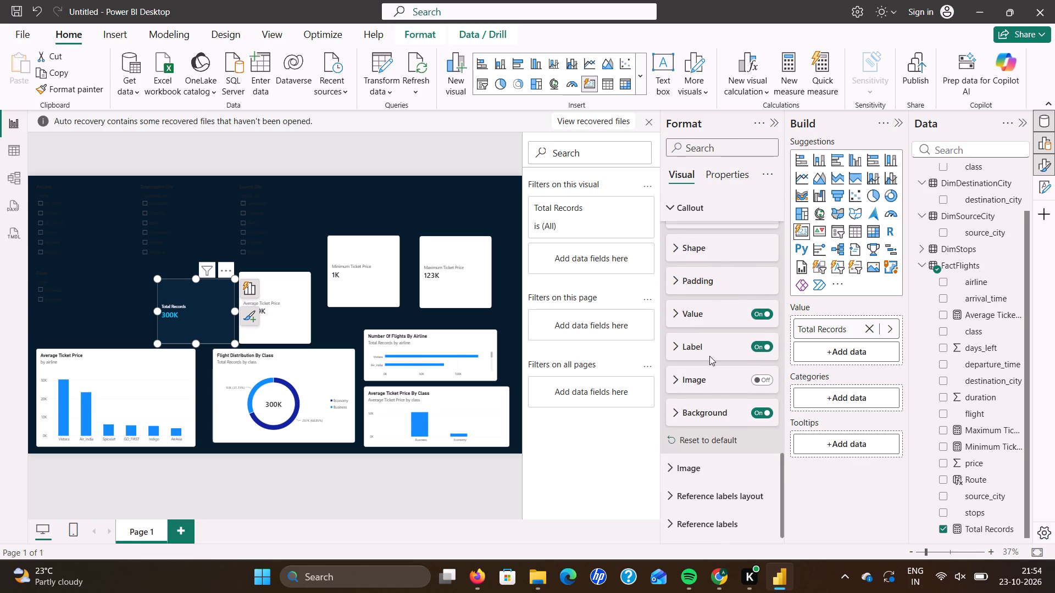
pyautogui.scroll(5, 709, 356)
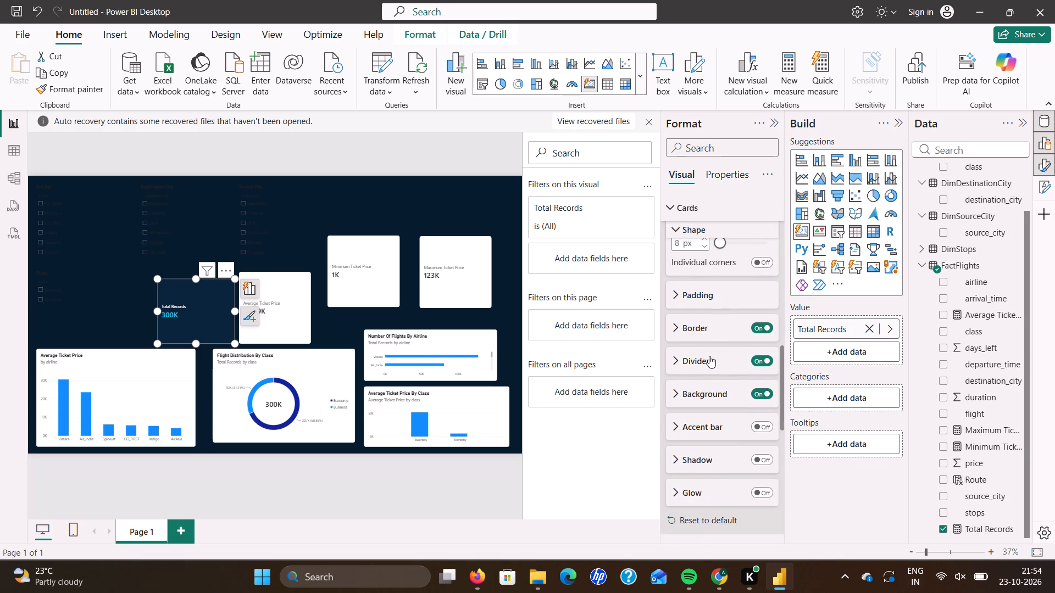
pyautogui.scroll(4, 709, 356)
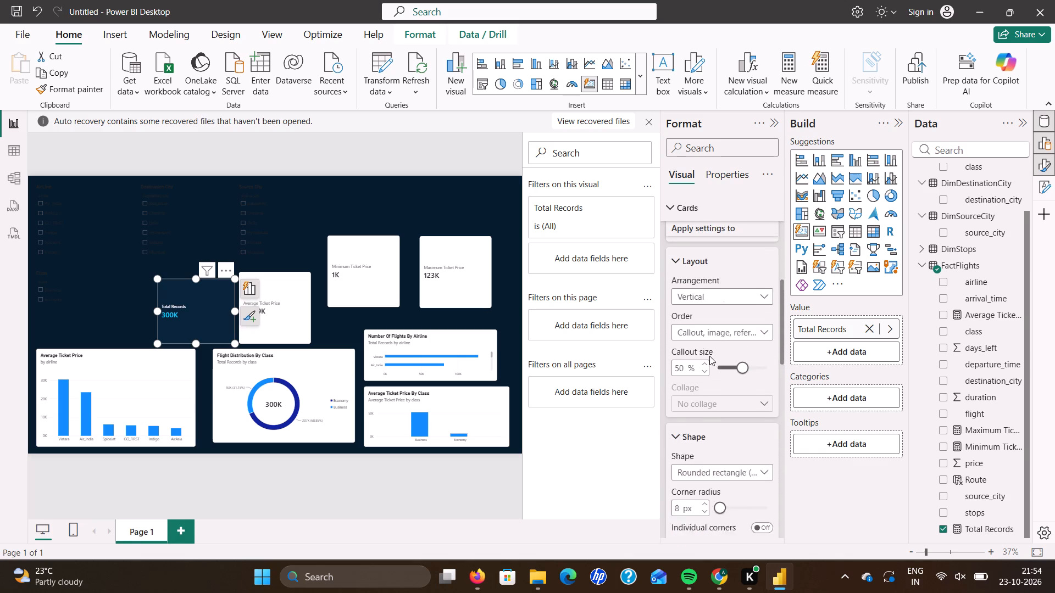
pyautogui.scroll(5, 709, 356)
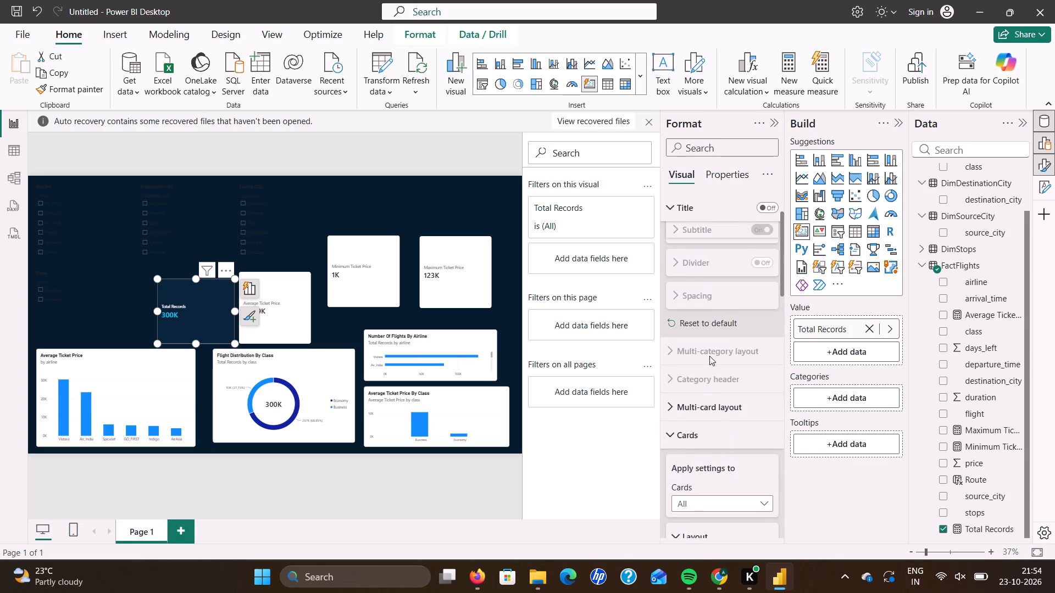
pyautogui.scroll(3, 709, 356)
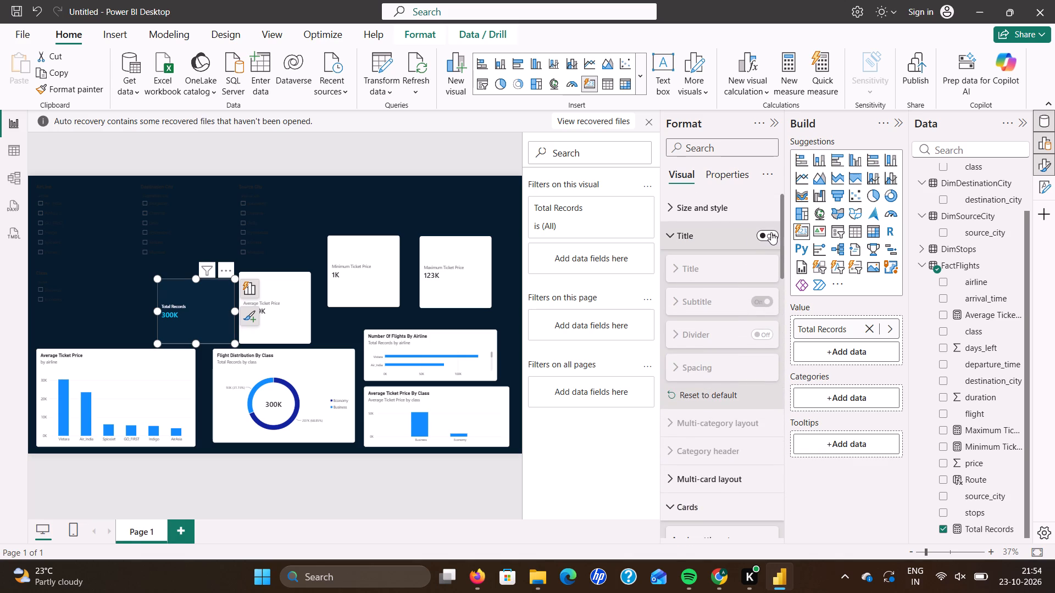
pyautogui.click(771, 232)
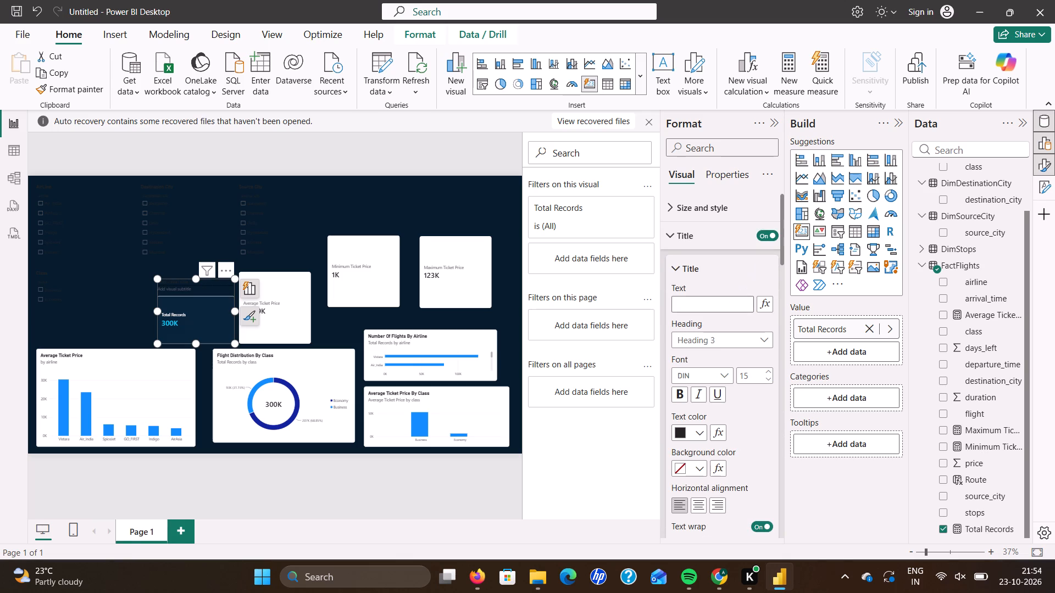
pyautogui.click(720, 303)
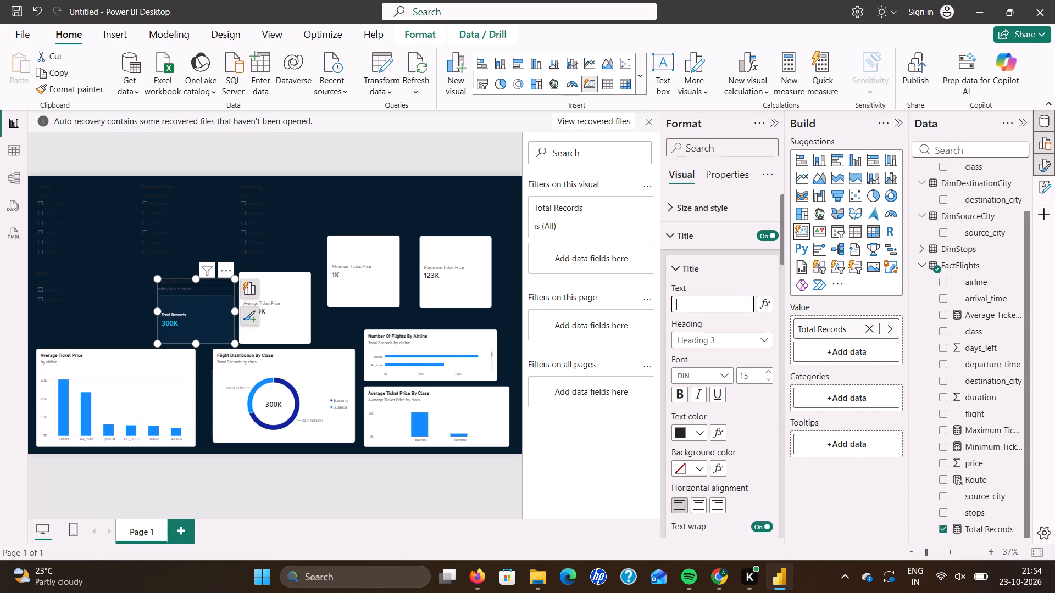
pyautogui.press('t')
pyautogui.click(674, 395)
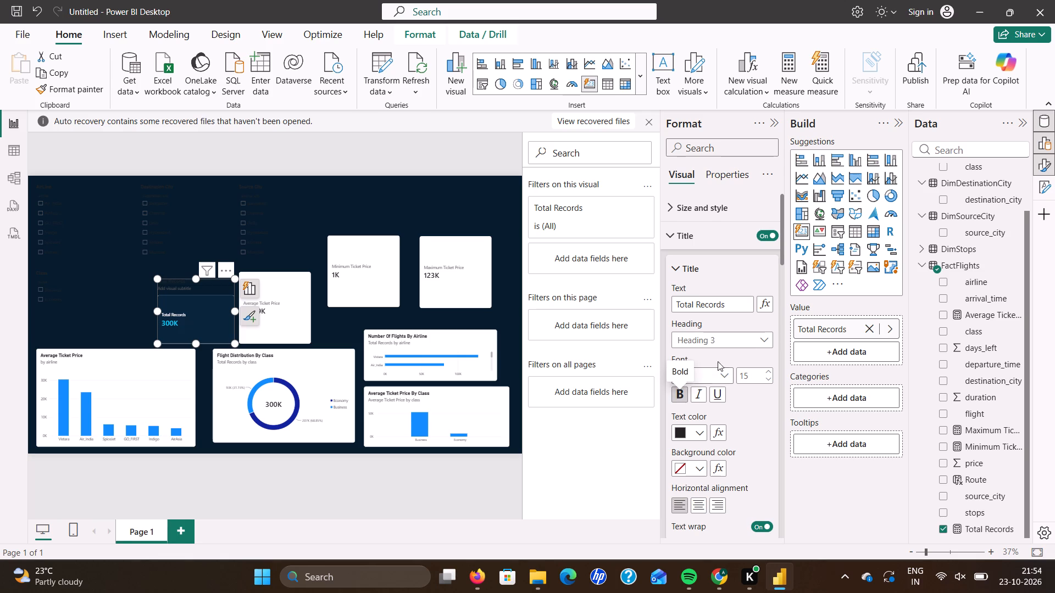
# Switch to ChatGPT to review the title text colour instruction, and return to Power BI.
pyautogui.click(719, 585)
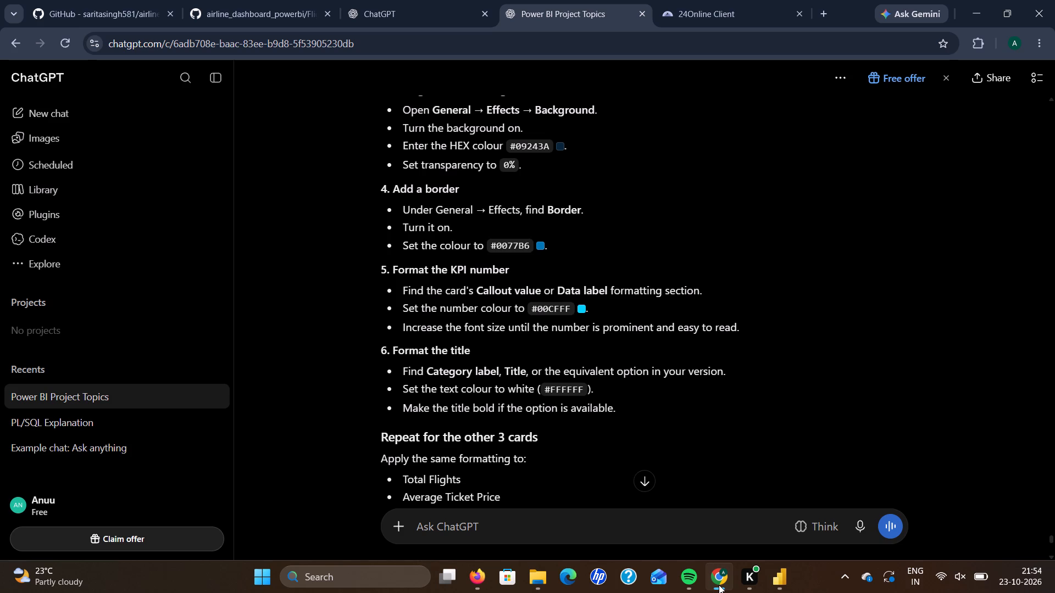
pyautogui.scroll(-1, 745, 423)
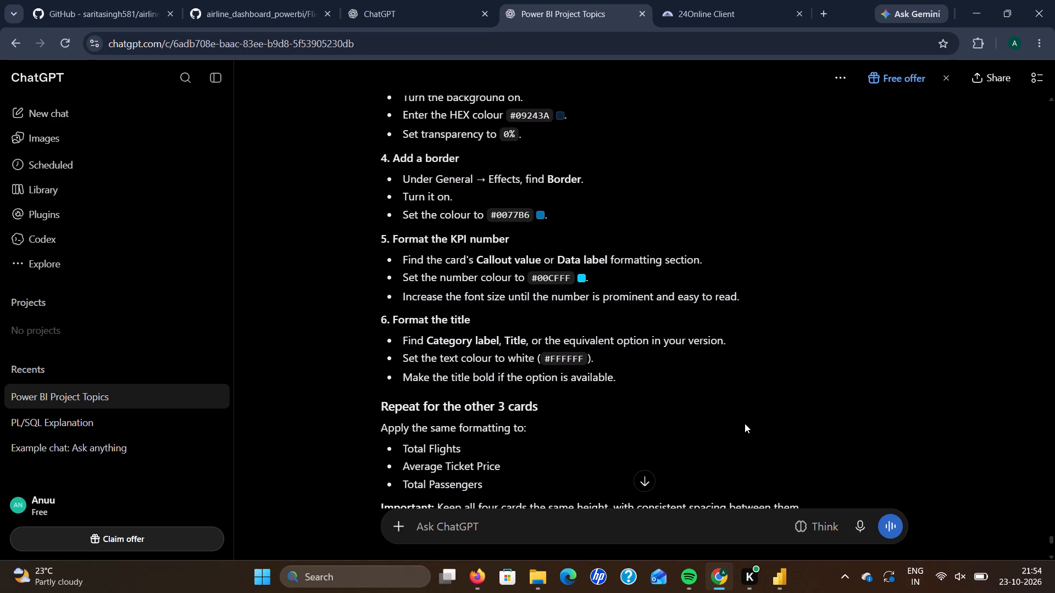
pyautogui.scroll(-1, 745, 423)
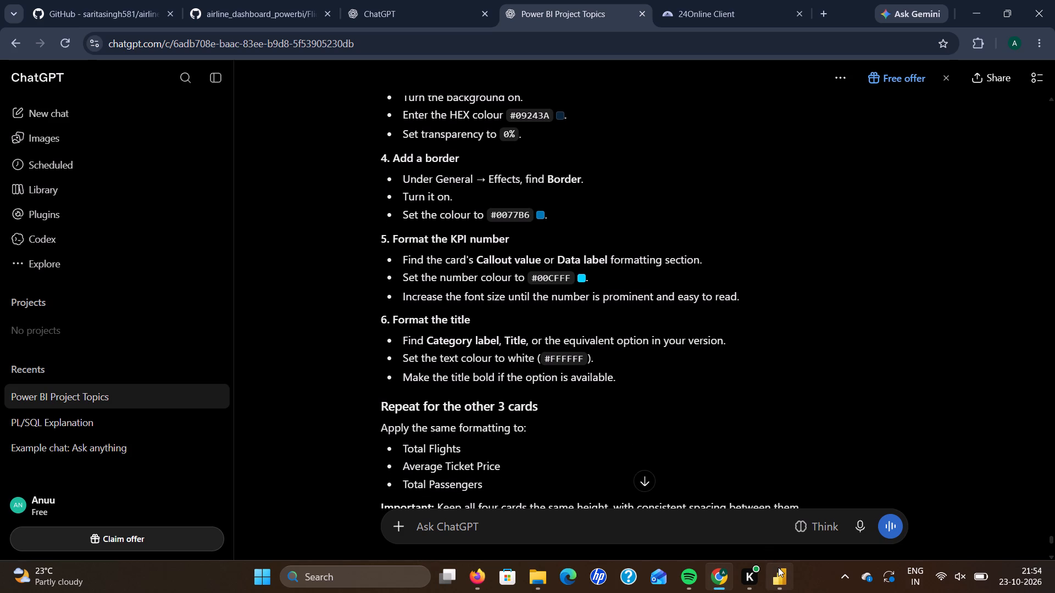
pyautogui.click(778, 567)
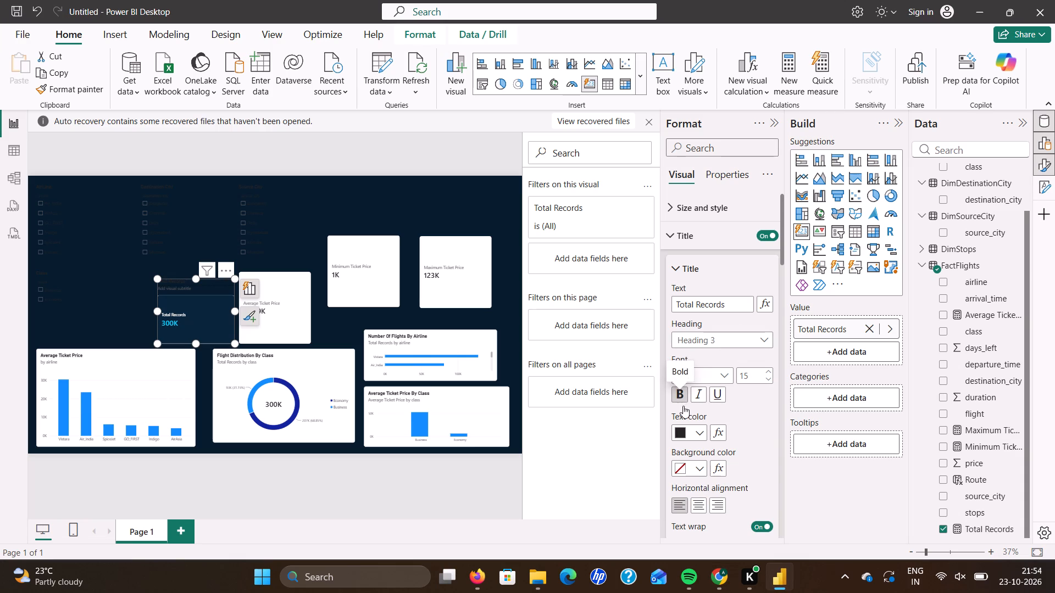
# Set the Total Records card's title text colour to #FFFFFF.
pyautogui.click(699, 434)
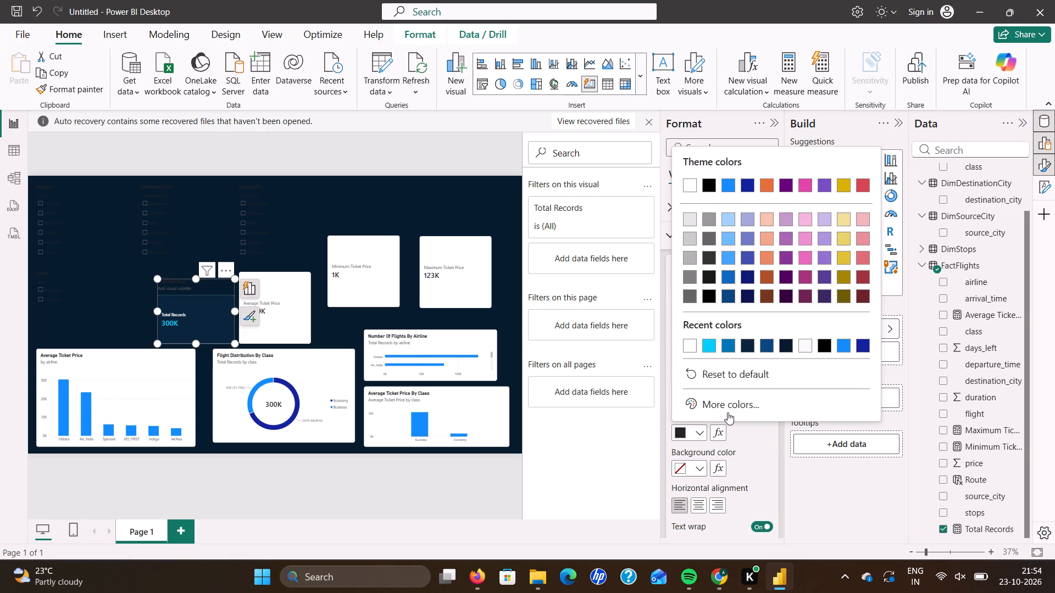
pyautogui.click(728, 412)
pyautogui.click(736, 375)
pyautogui.press('BackSpace')
pyautogui.press('BackSpace')
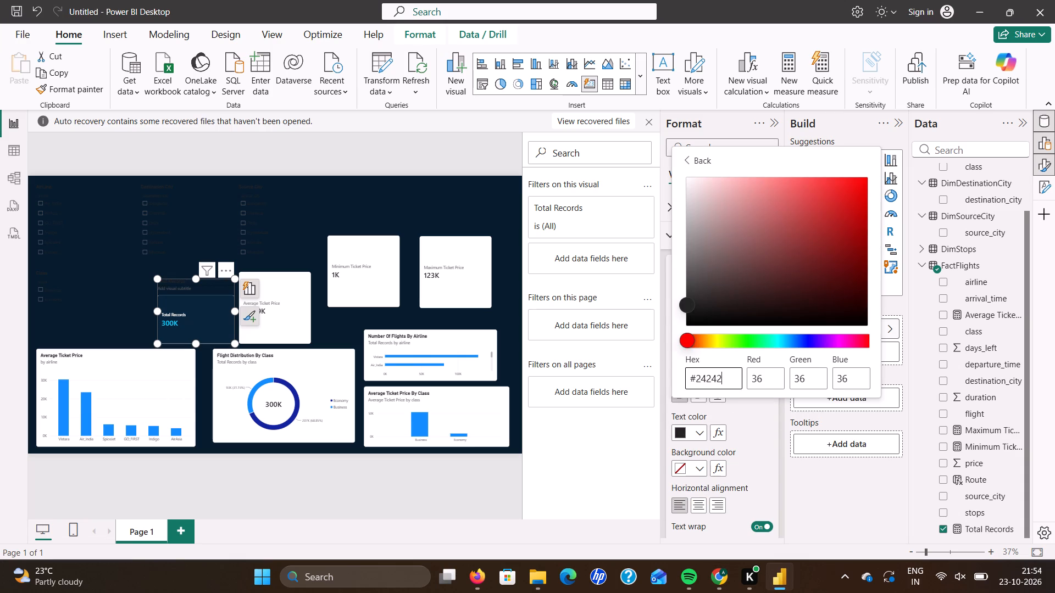
pyautogui.press('BackSpace')
pyautogui.press('BackSpace')
pyautogui.press('BackSpace')
pyautogui.press('BackSpace')
pyautogui.write('FFFFFF')
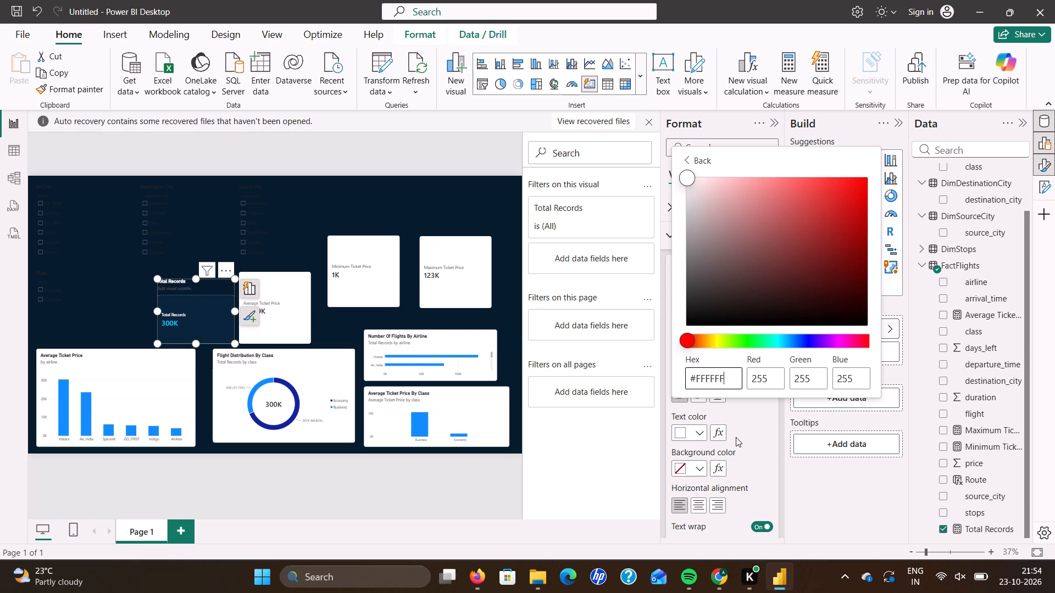
pyautogui.click(741, 426)
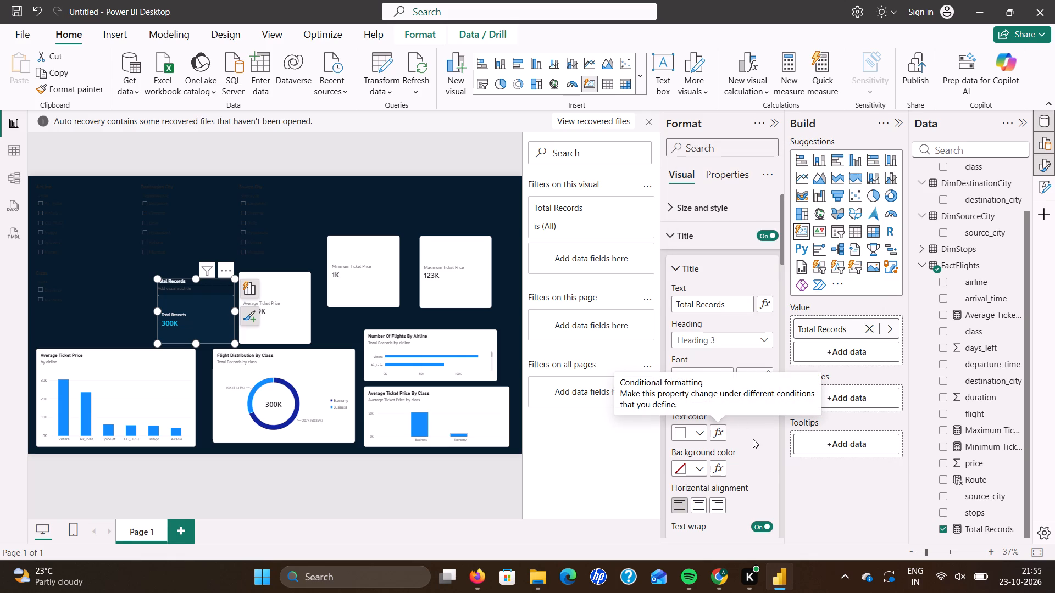
# Set the Total Records card's title font size to 17 and view the card deselected before reselecting it.
pyautogui.click(767, 369)
pyautogui.click(767, 369)
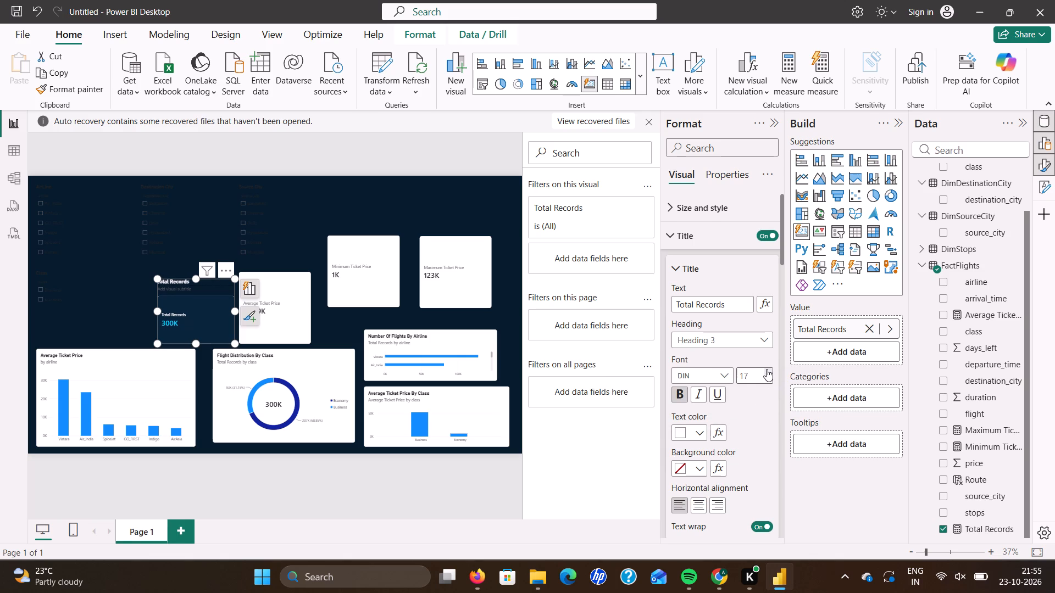
pyautogui.click(440, 202)
pyautogui.click(198, 282)
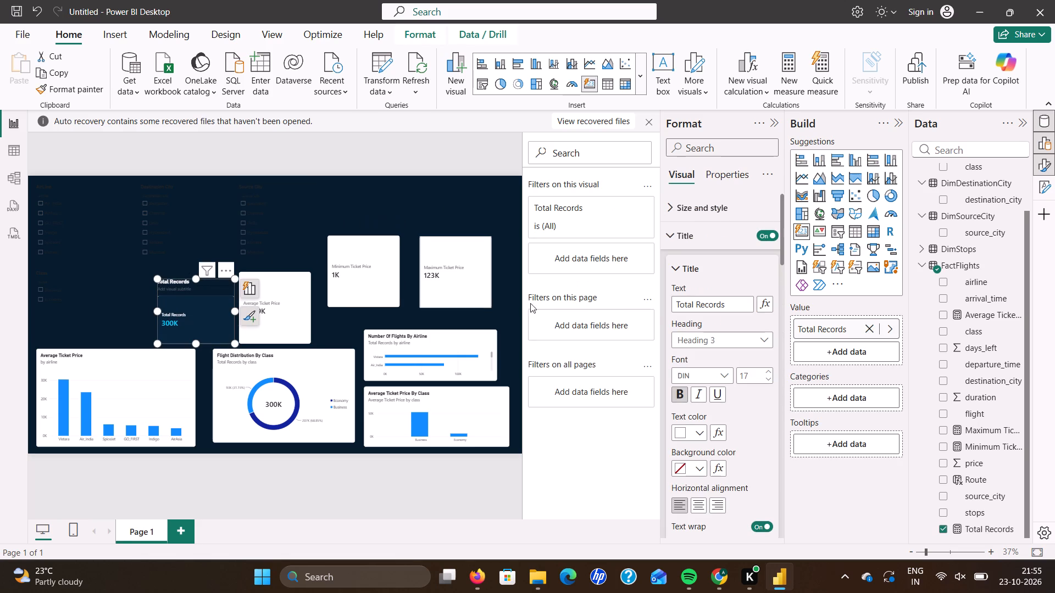
# Clear the title text of the Total Records card and deselect the card.
pyautogui.click(735, 306)
pyautogui.press('BackSpace')
pyautogui.press('BackSpace')
pyautogui.press('BackSpace')
pyautogui.press('BackSpace')
pyautogui.press('BackSpace')
pyautogui.press('BackSpace')
pyautogui.press('BackSpace')
pyautogui.press('BackSpace')
pyautogui.press('BackSpace')
pyautogui.press('BackSpace')
pyautogui.press('BackSpace')
pyautogui.press('BackSpace')
pyautogui.press('BackSpace')
pyautogui.press('BackSpace')
pyautogui.press('BackSpace')
pyautogui.press('BackSpace')
pyautogui.press('BackSpace')
pyautogui.press('BackSpace')
pyautogui.press('BackSpace')
pyautogui.press('BackSpace')
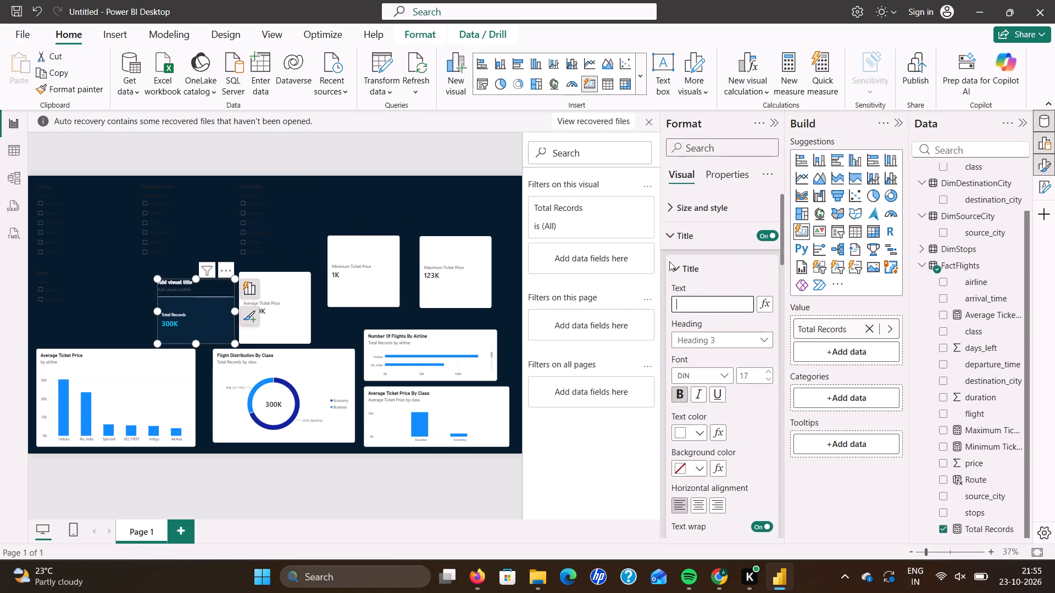
pyautogui.click(599, 477)
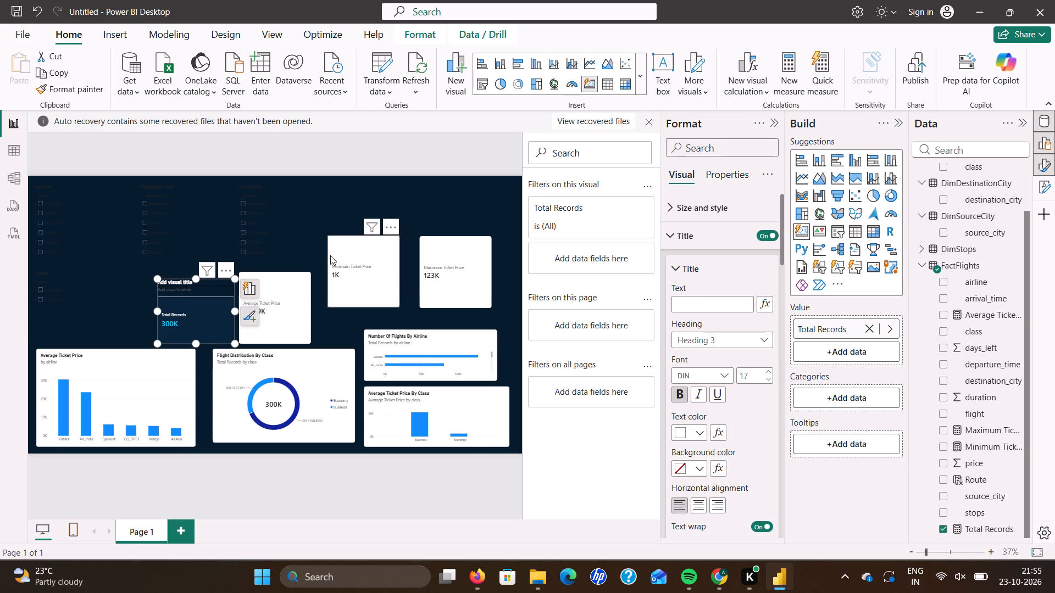
pyautogui.click(419, 216)
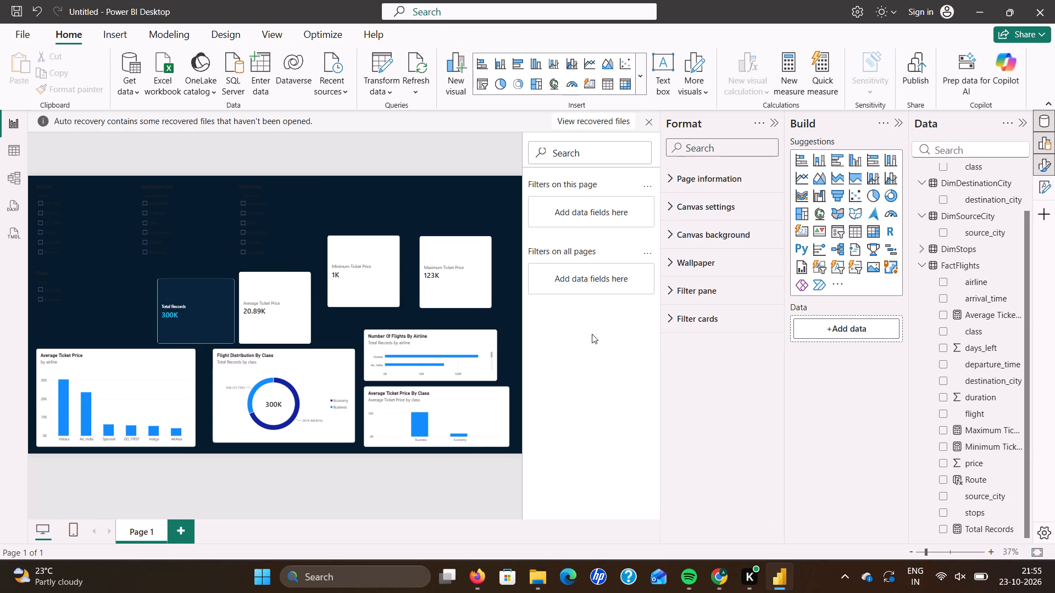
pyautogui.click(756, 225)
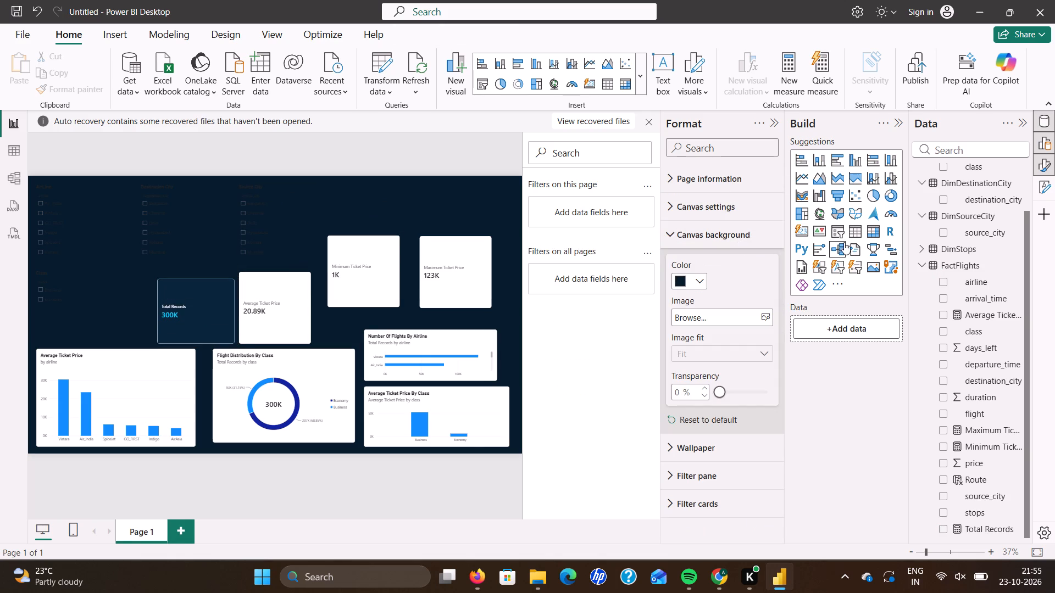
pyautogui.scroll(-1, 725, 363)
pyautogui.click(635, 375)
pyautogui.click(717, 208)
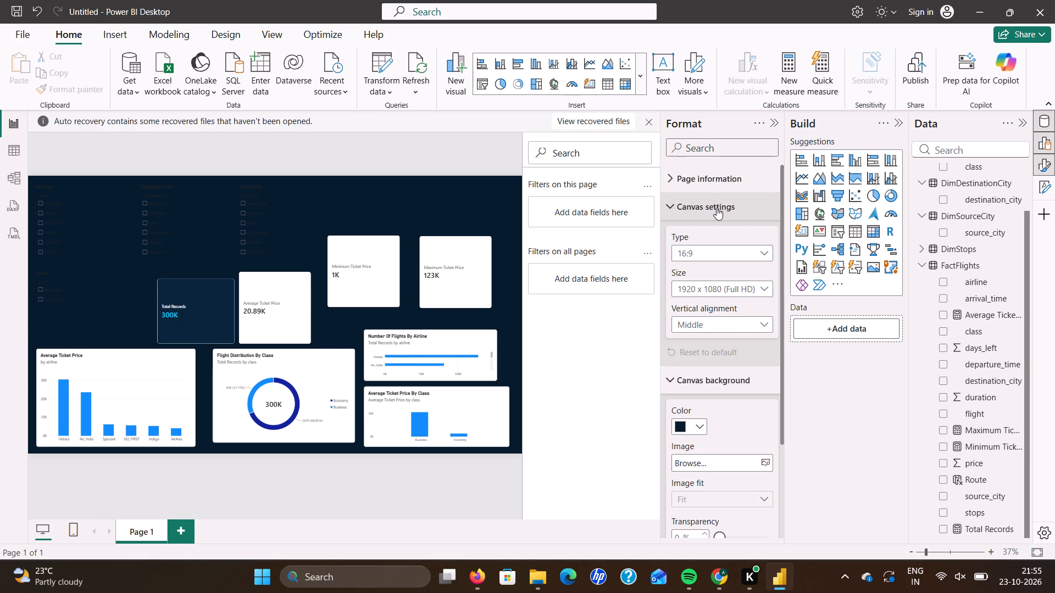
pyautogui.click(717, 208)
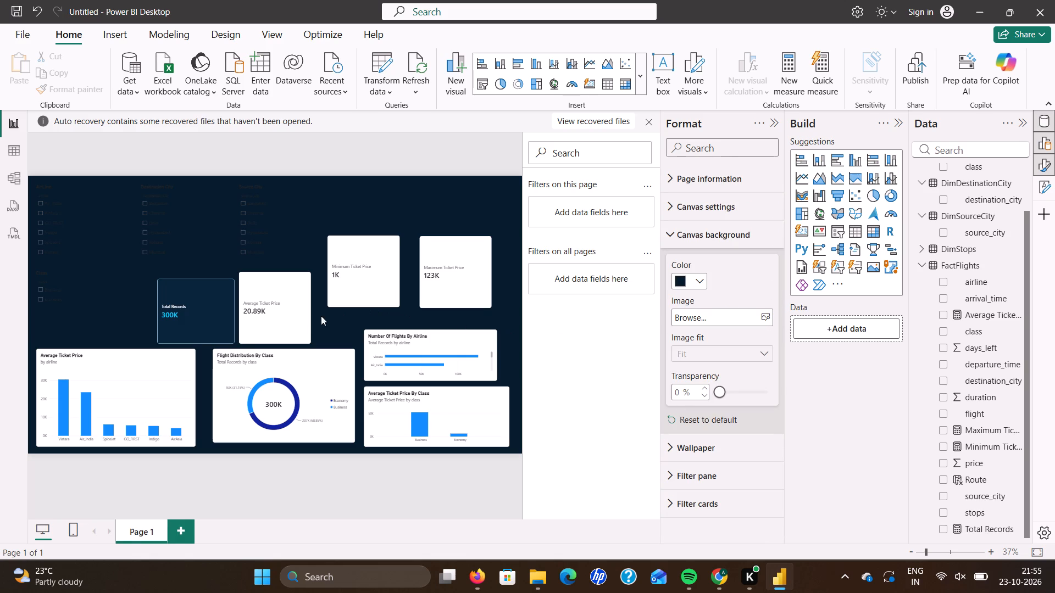
pyautogui.click(288, 311)
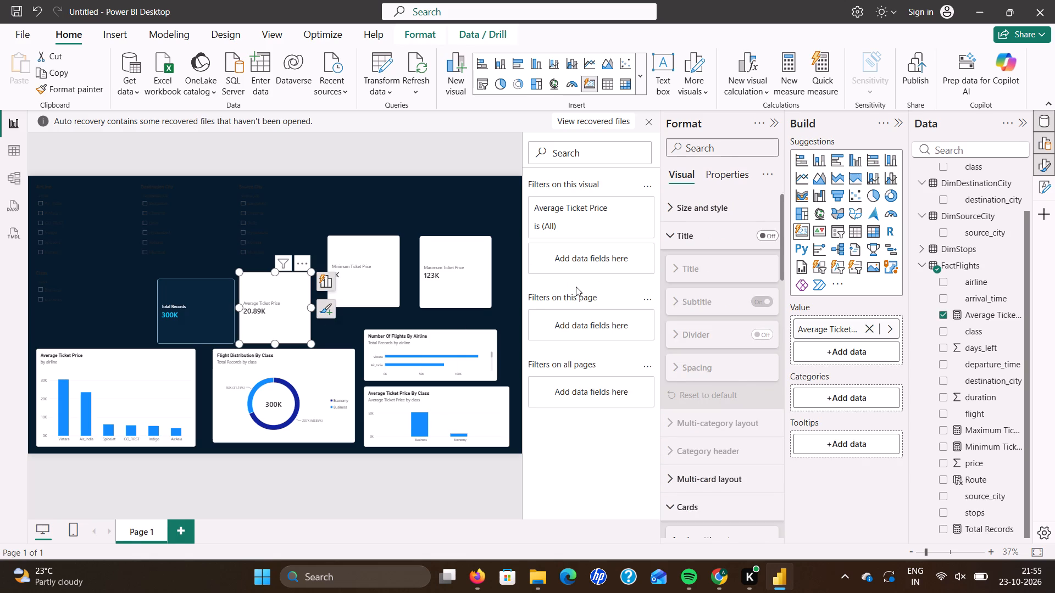
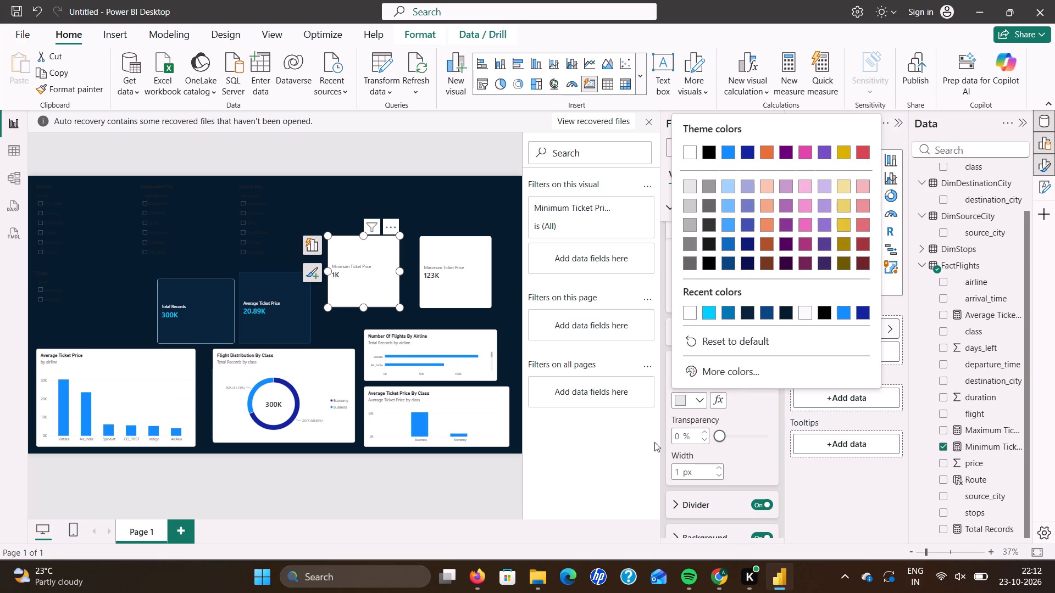
pyautogui.click(748, 402)
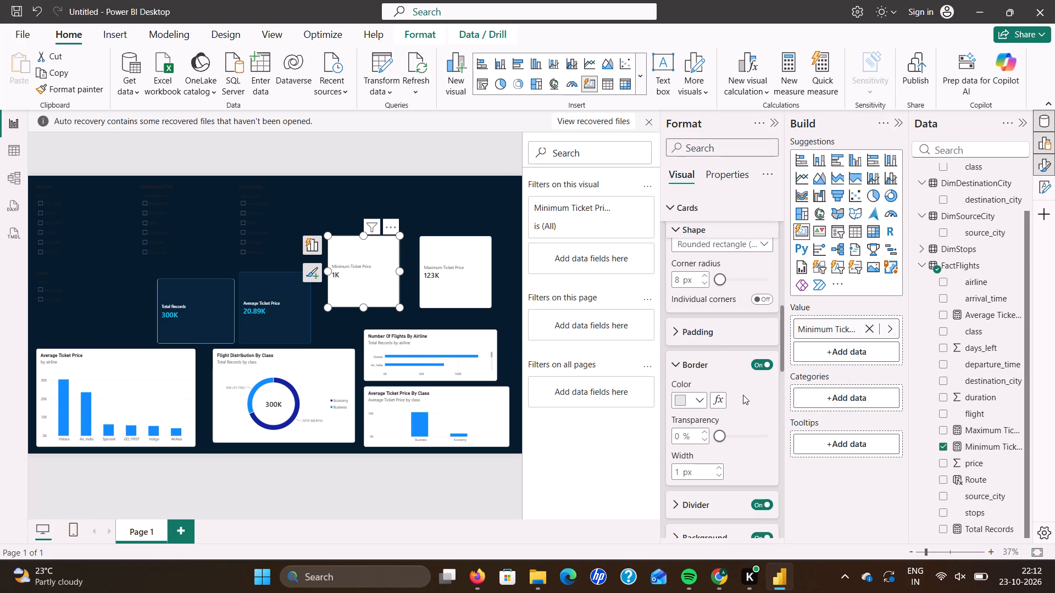
pyautogui.click(699, 394)
pyautogui.click(731, 366)
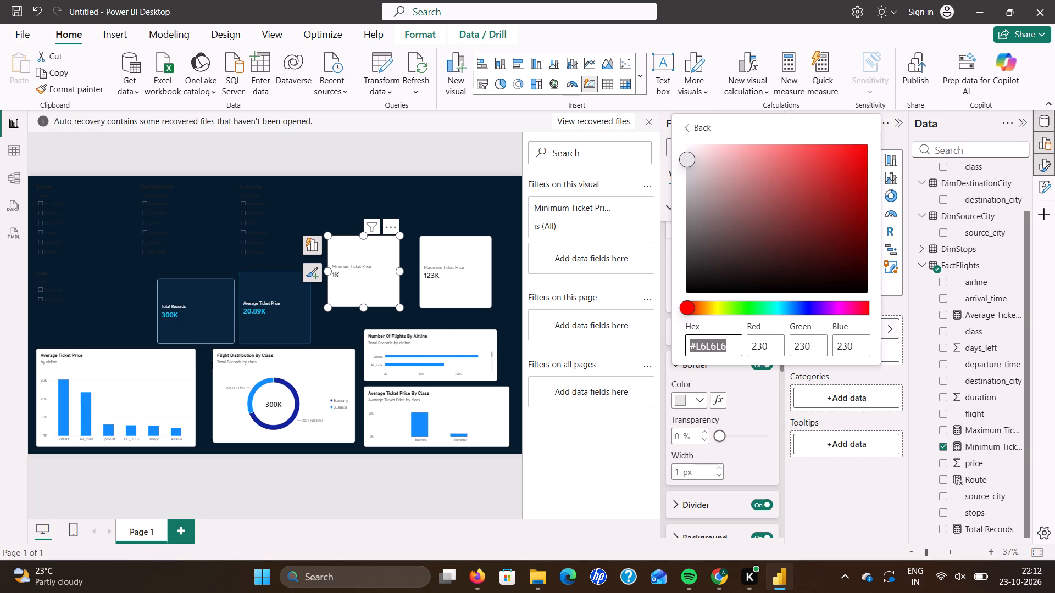
pyautogui.click(732, 347)
pyautogui.press('BackSpace')
pyautogui.press('BackSpace')
pyautogui.press('BackSpace')
pyautogui.press('BackSpace')
pyautogui.press('BackSpace')
pyautogui.press('BackSpace')
pyautogui.press('BackSpace')
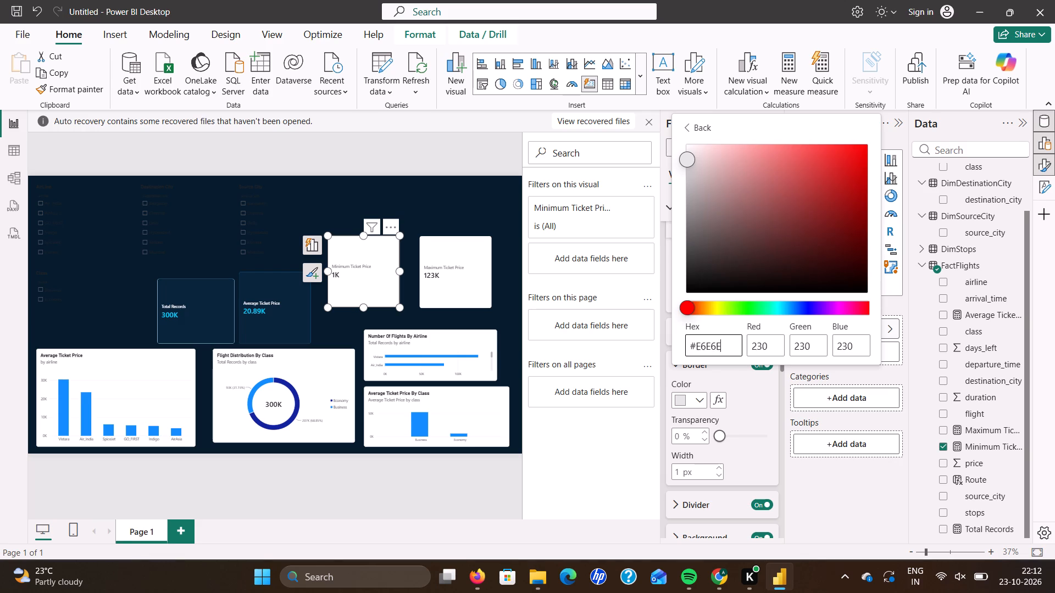
pyautogui.press('BackSpace')
pyautogui.press('BackSpace')
pyautogui.press('BackSpace')
pyautogui.press('BackSpace')
pyautogui.press('BackSpace')
pyautogui.write('00')
pyautogui.write('77')
pyautogui.press('b')
pyautogui.press('6')
pyautogui.click(753, 398)
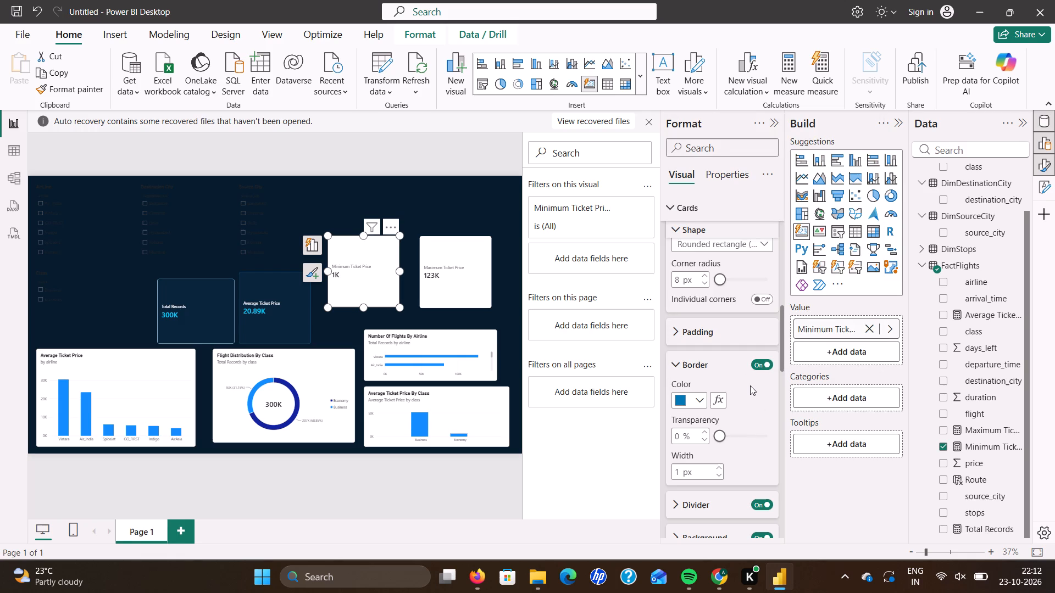
# Set the callout value colour of the Minimum Ticket Price card to #00CFFF.
pyautogui.scroll(-3, 750, 385)
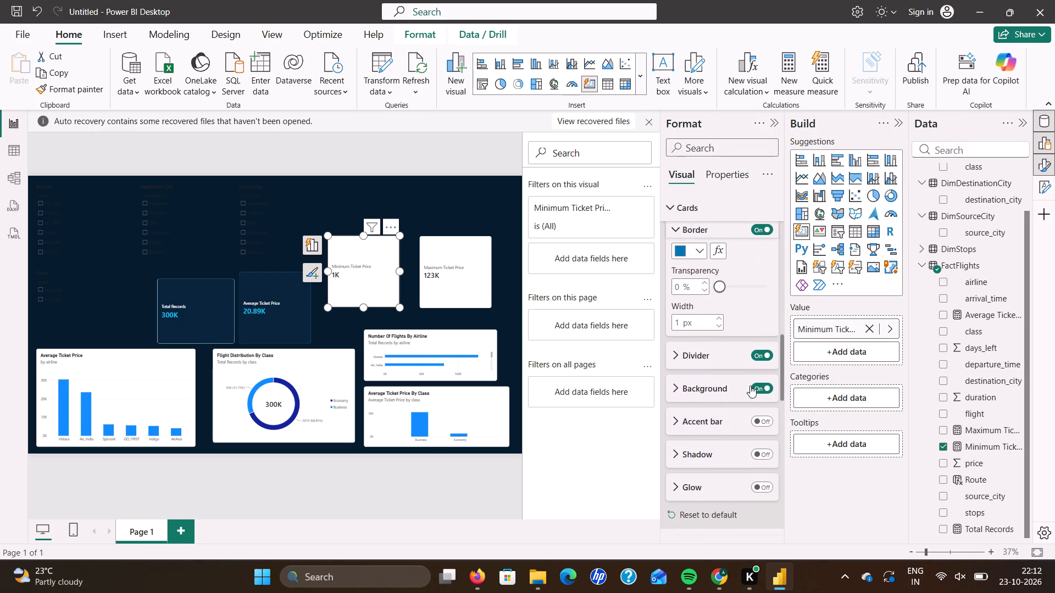
pyautogui.scroll(-3, 750, 385)
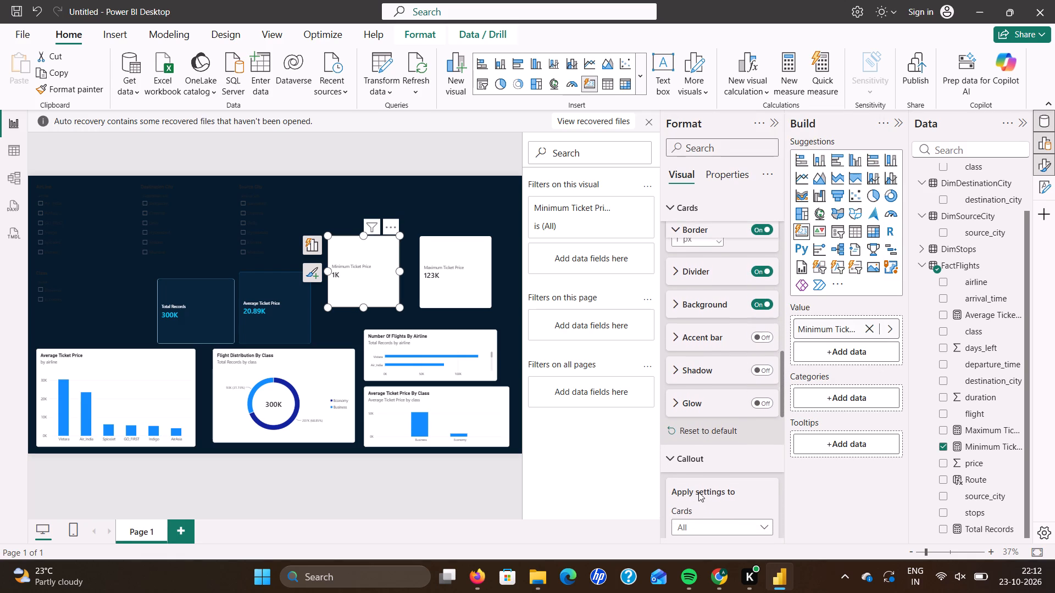
pyautogui.scroll(-3, 698, 492)
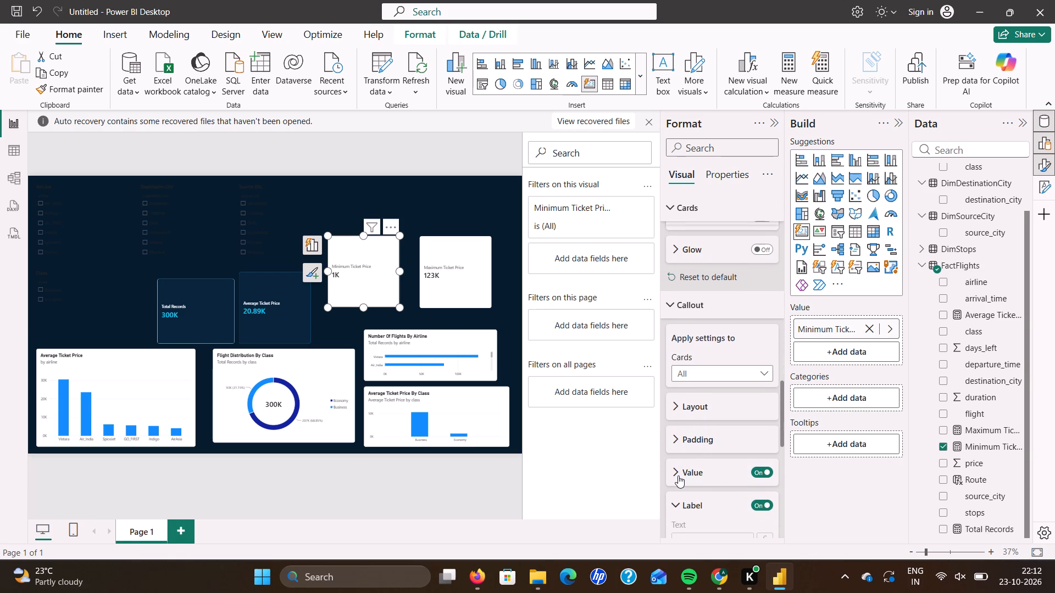
pyautogui.click(678, 475)
pyautogui.scroll(-1, 699, 486)
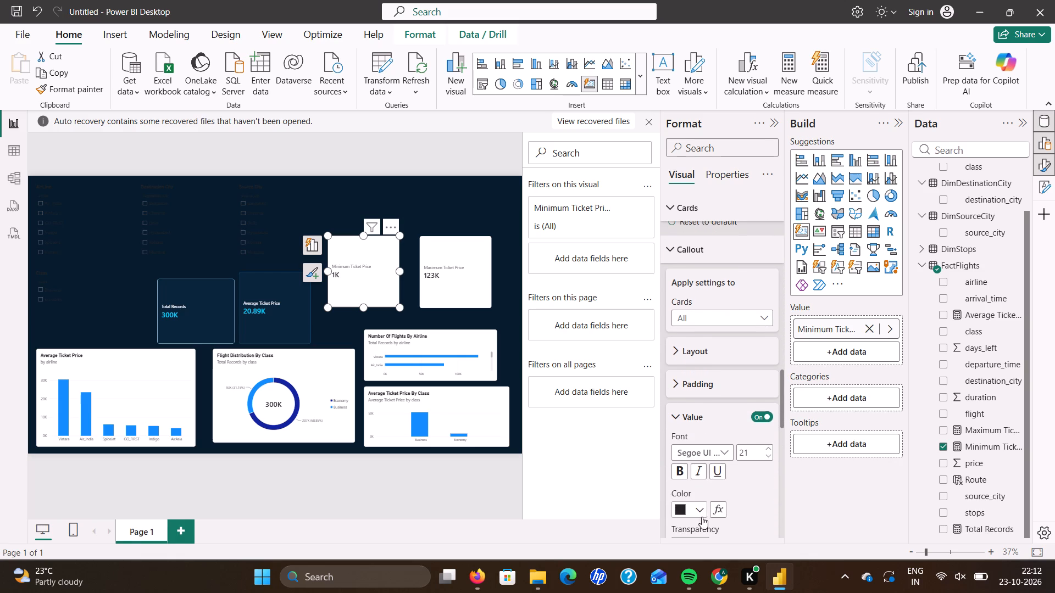
pyautogui.click(701, 511)
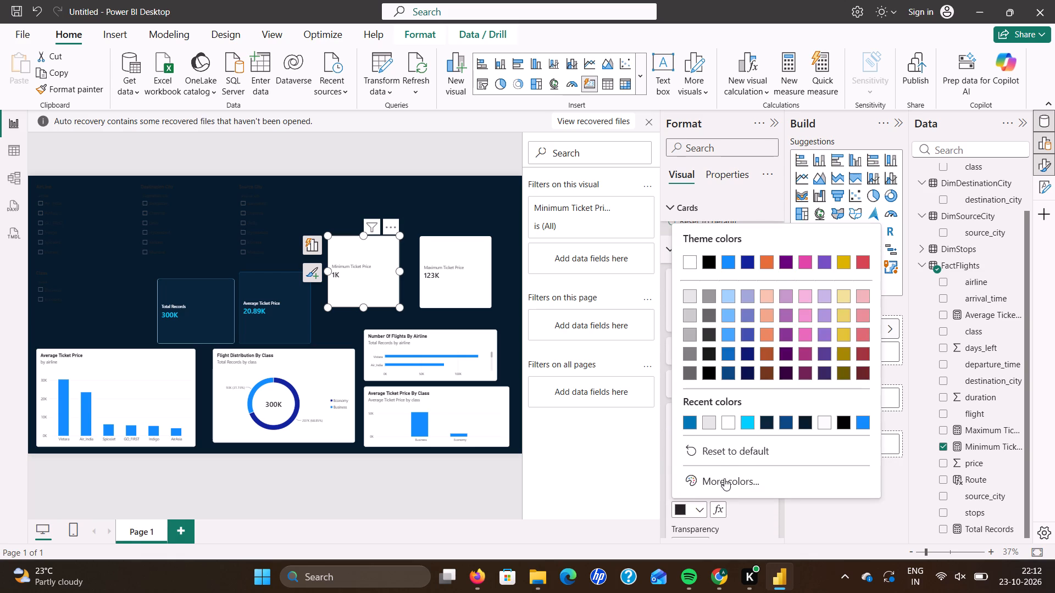
pyautogui.click(724, 478)
pyautogui.click(729, 451)
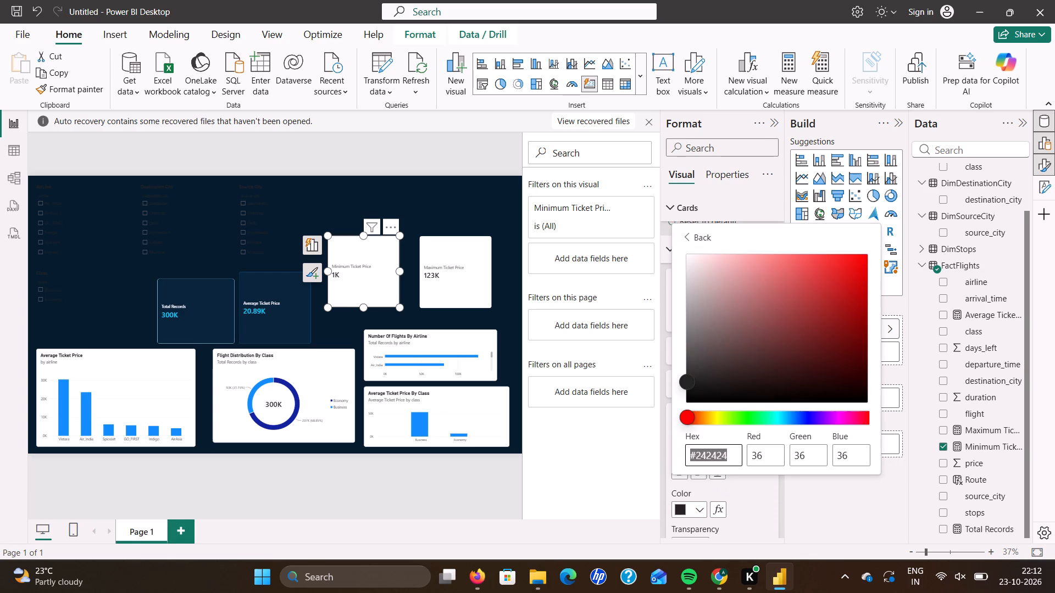
pyautogui.press('BackSpace')
pyautogui.press('BackSpace')
pyautogui.press('BackSpace')
pyautogui.press('BackSpace')
pyautogui.press('BackSpace')
pyautogui.press('BackSpace')
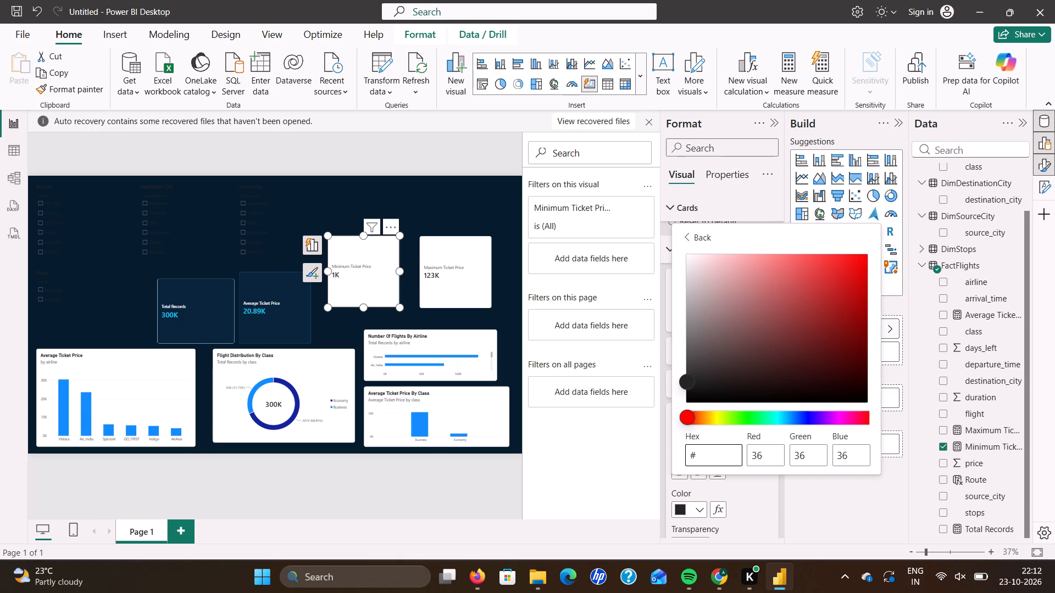
pyautogui.write('00')
pyautogui.press('c')
pyautogui.write('FFFF')
pyautogui.click(744, 483)
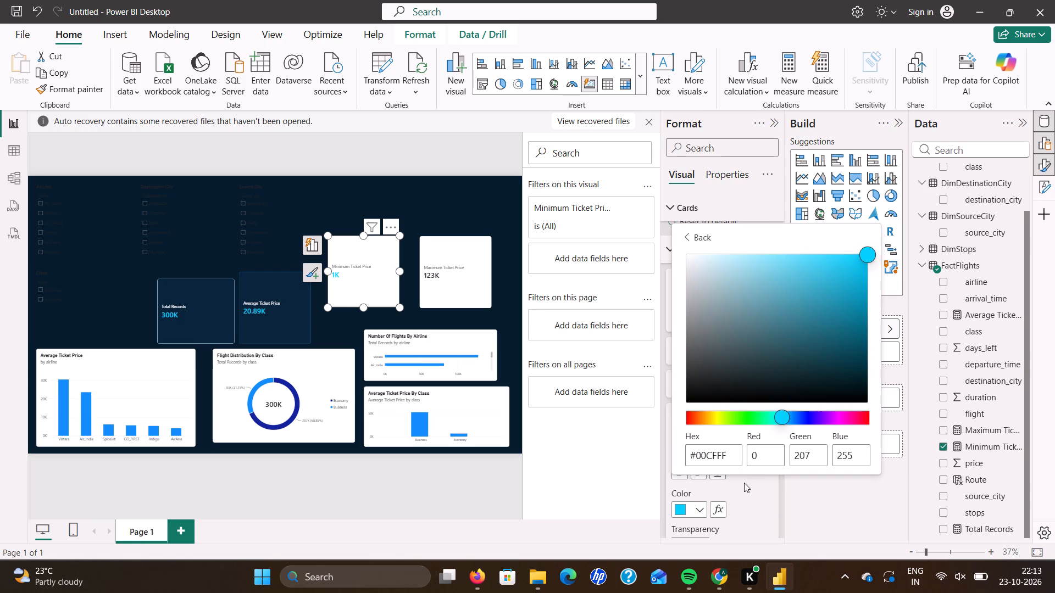
pyautogui.click(749, 488)
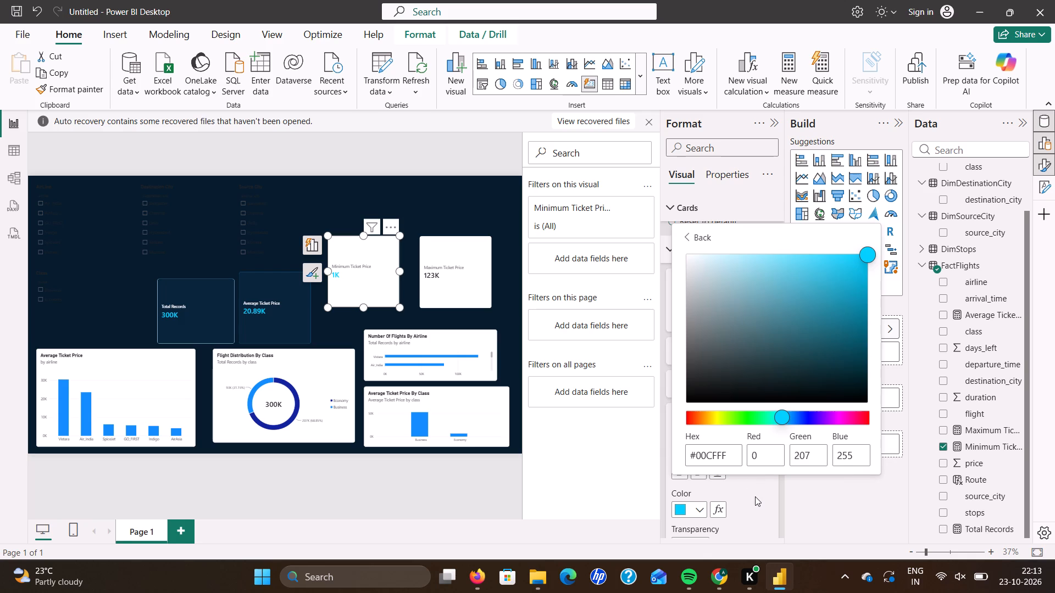
pyautogui.click(755, 496)
pyautogui.click(691, 235)
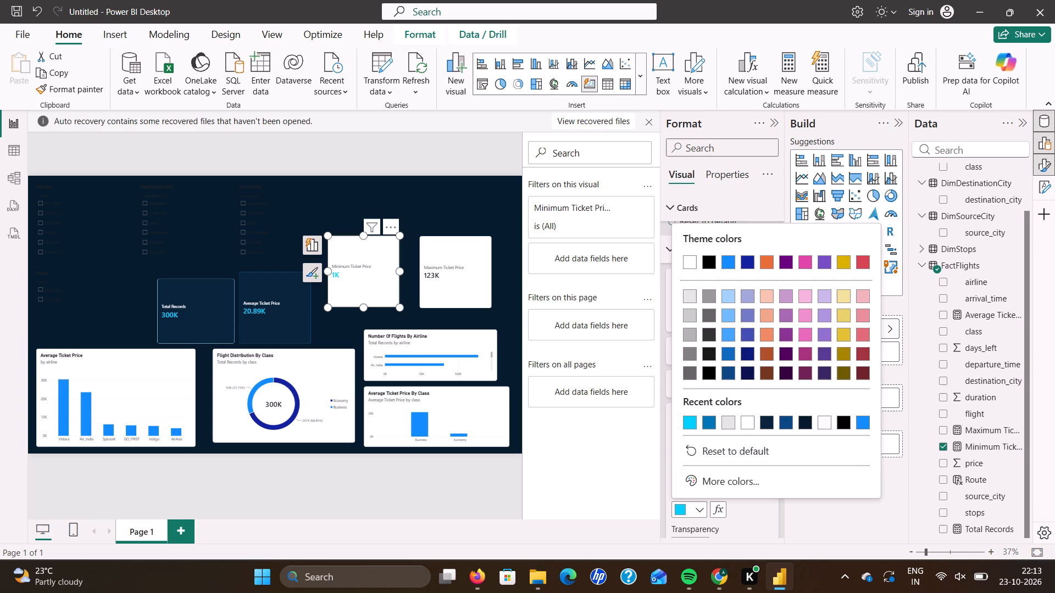
pyautogui.click(754, 513)
# Set the card background fill colour of the Minimum Ticket Price card to #09243A.
pyautogui.scroll(1, 740, 416)
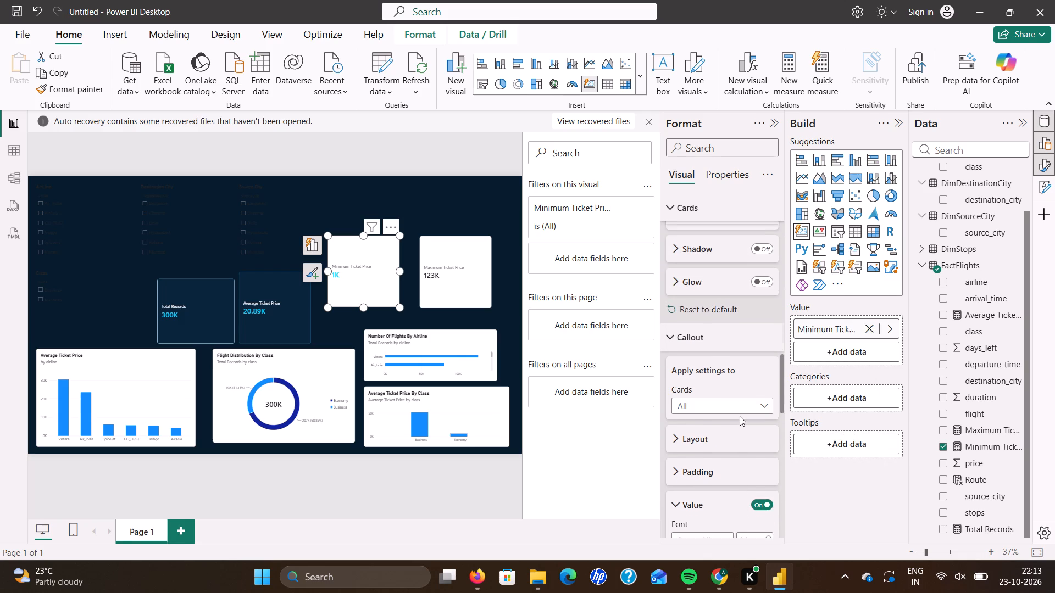
pyautogui.scroll(2, 740, 416)
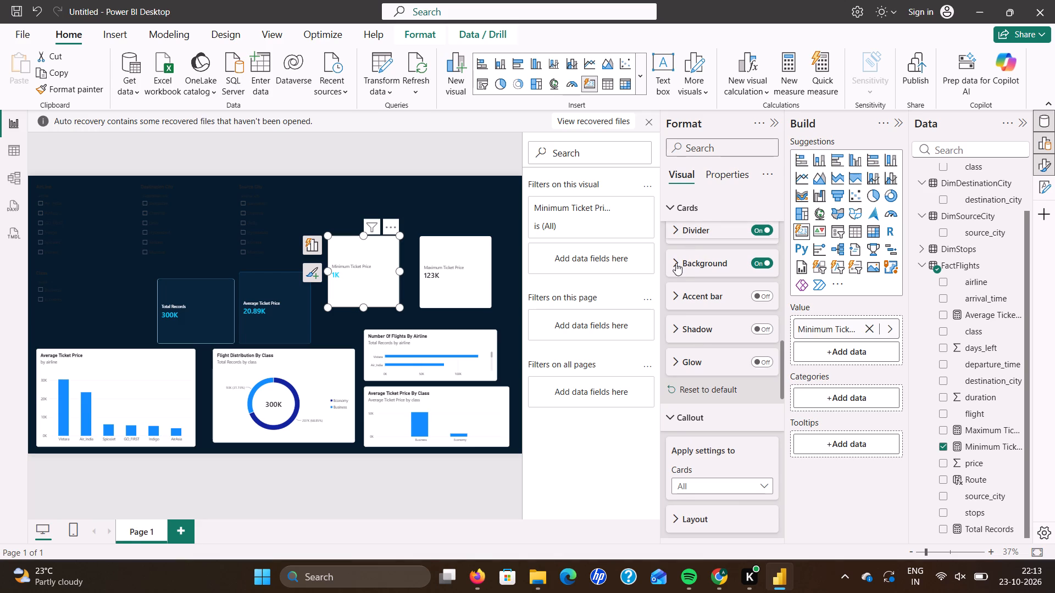
pyautogui.click(676, 263)
pyautogui.click(696, 297)
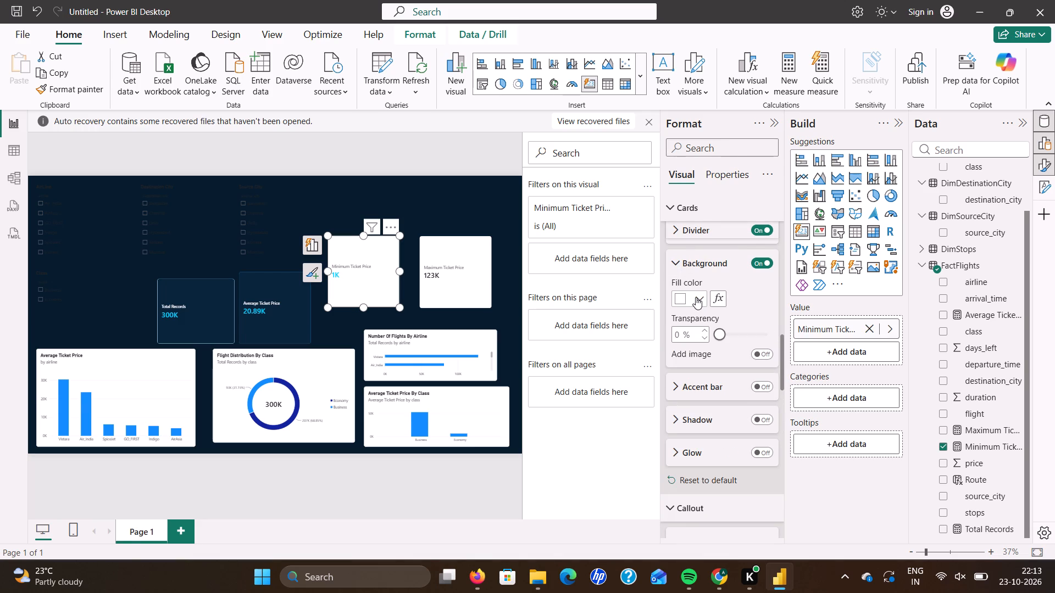
pyautogui.click(716, 271)
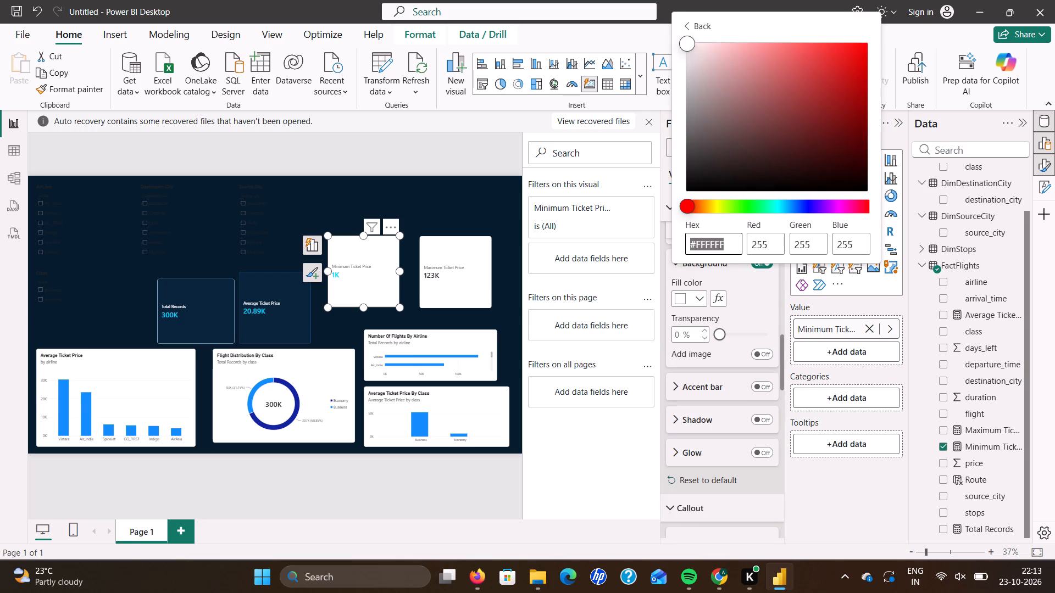
pyautogui.click(733, 250)
pyautogui.press('BackSpace')
pyautogui.press('BackSpace')
pyautogui.press('BackSpace')
pyautogui.press('BackSpace')
pyautogui.press('BackSpace')
pyautogui.press('BackSpace')
pyautogui.press('BackSpace')
pyautogui.press('BackSpace')
pyautogui.press('BackSpace')
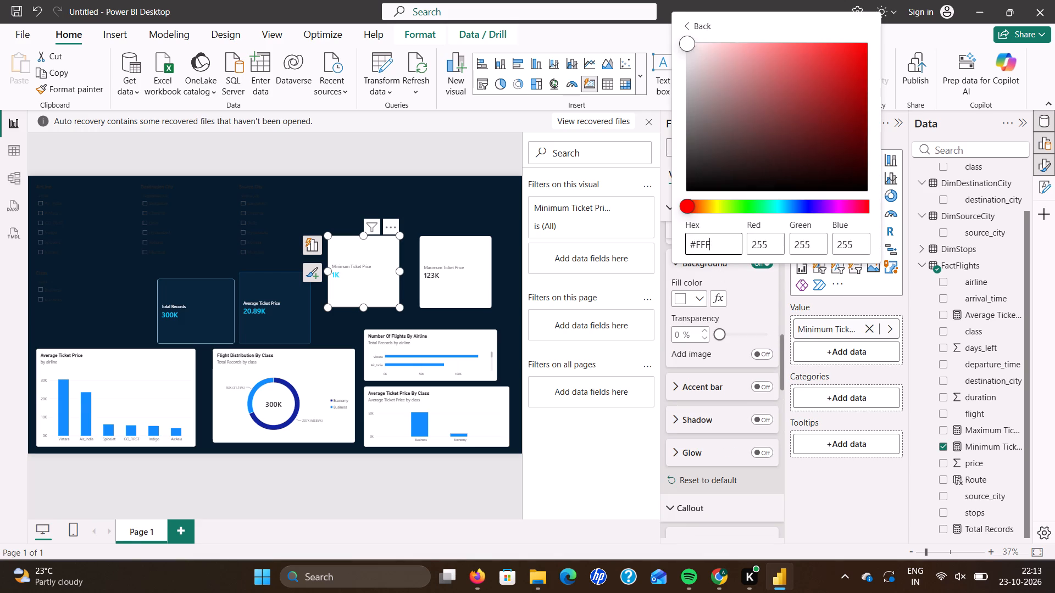
pyautogui.press('BackSpace')
pyautogui.press('BackSpace')
pyautogui.press('BackSpace')
pyautogui.write('09')
pyautogui.write('23')
pyautogui.press('BackSpace')
pyautogui.write('43')
pyautogui.press('a')
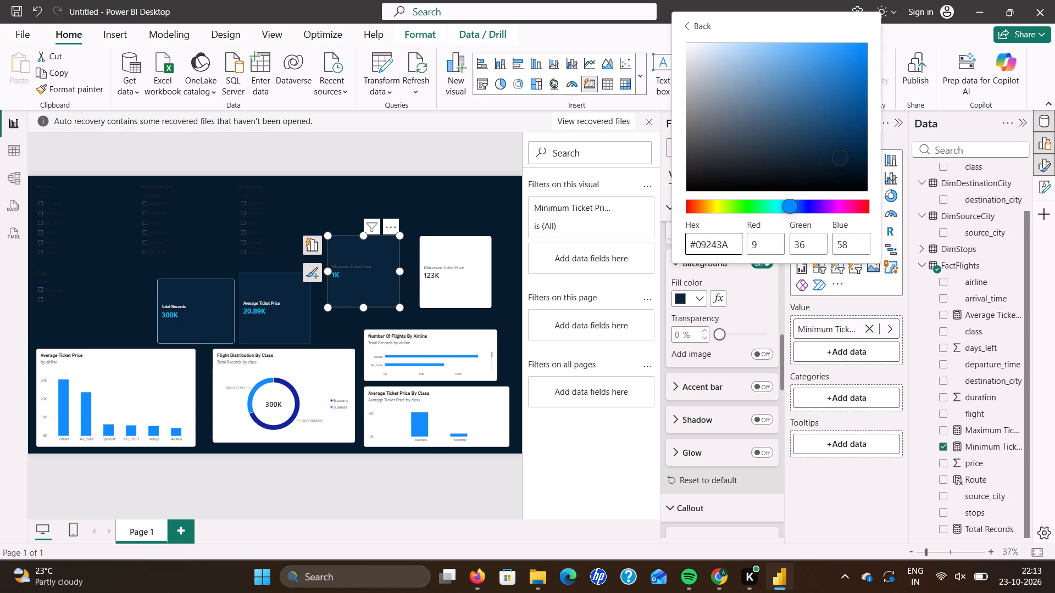
pyautogui.click(756, 311)
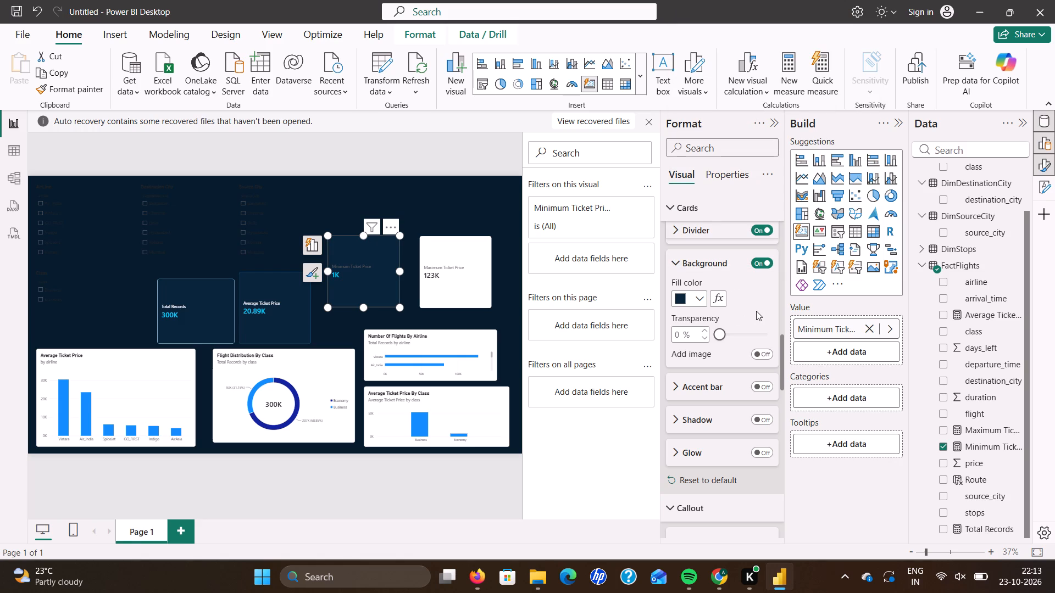
# Set the callout label colour of the Minimum Ticket Price card to white, #FFFFFF.
pyautogui.scroll(-1, 756, 311)
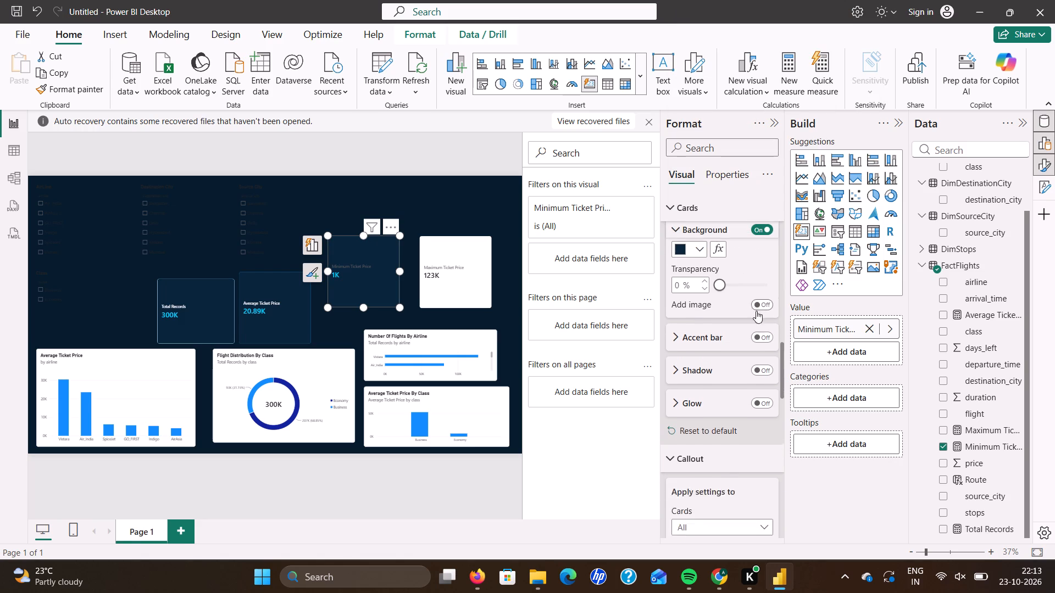
pyautogui.scroll(-3, 756, 311)
pyautogui.scroll(-2, 702, 401)
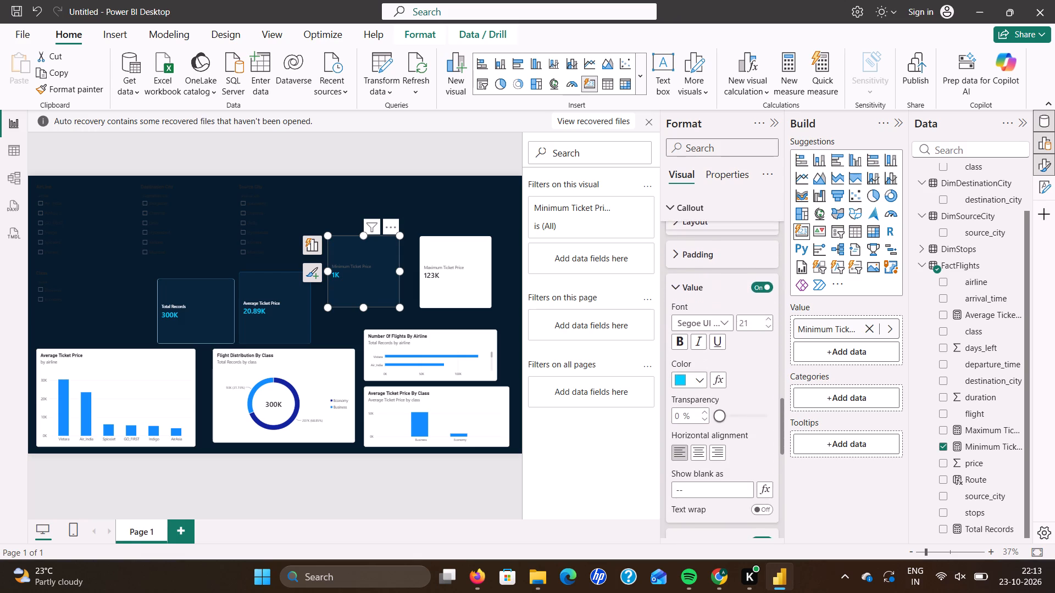
pyautogui.scroll(-3, 702, 401)
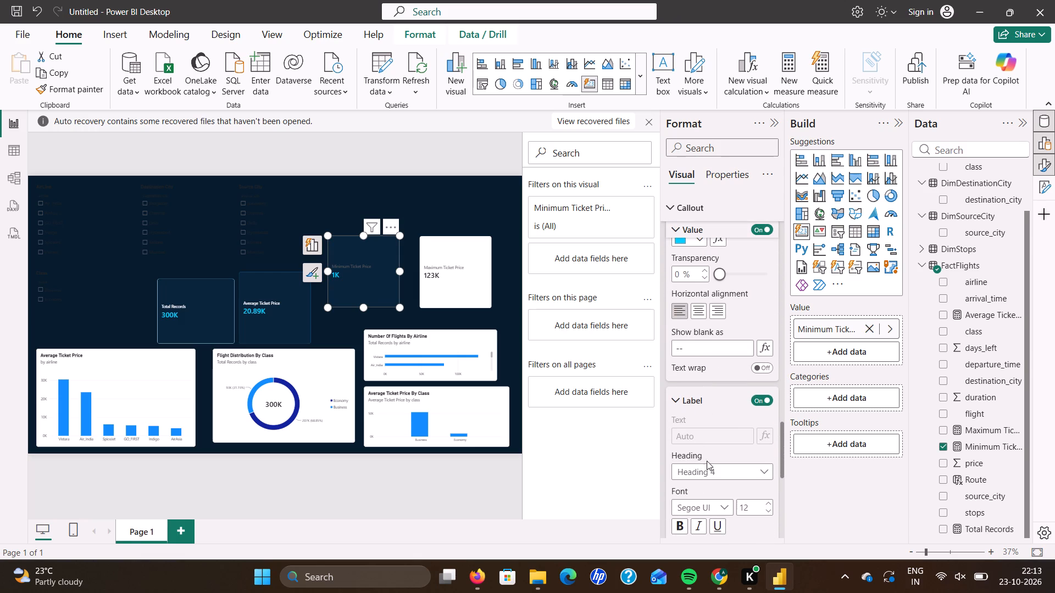
pyautogui.scroll(-1, 715, 475)
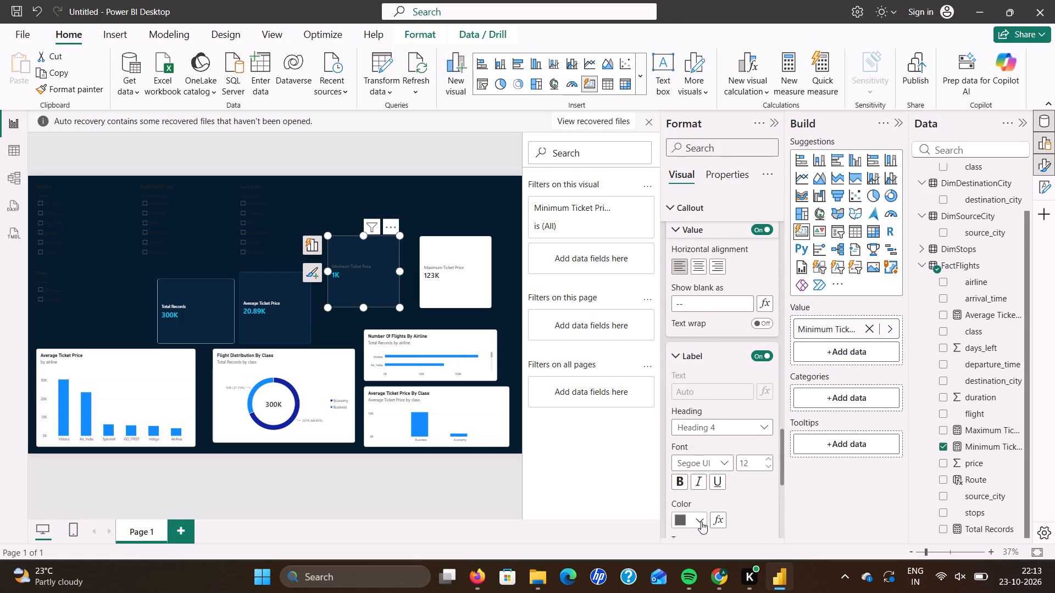
pyautogui.click(701, 522)
pyautogui.click(718, 493)
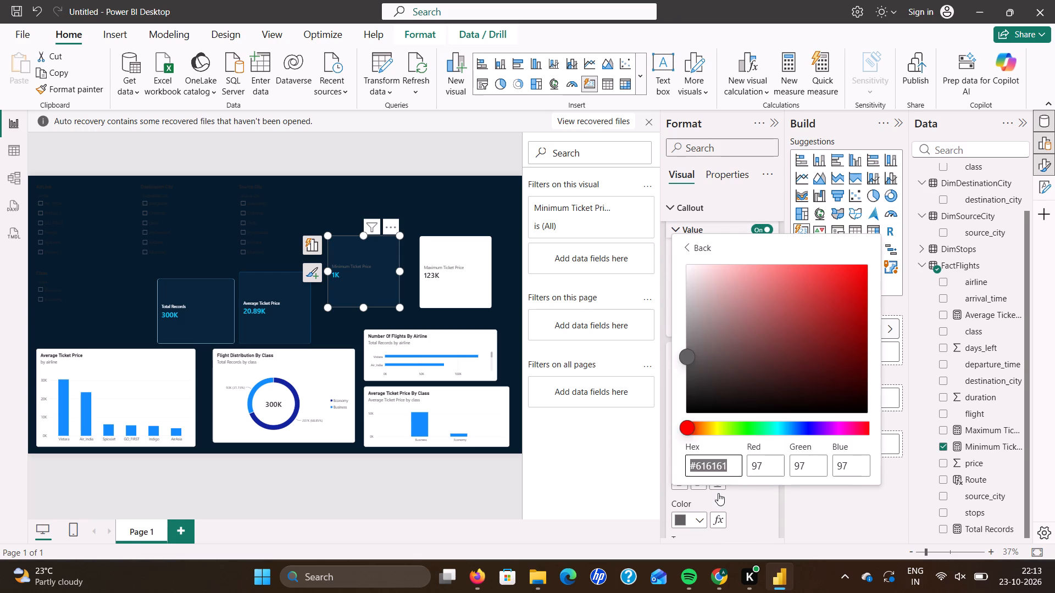
pyautogui.click(733, 461)
pyautogui.press('BackSpace')
pyautogui.press('BackSpace')
pyautogui.press('BackSpace')
pyautogui.press('BackSpace')
pyautogui.press('BackSpace')
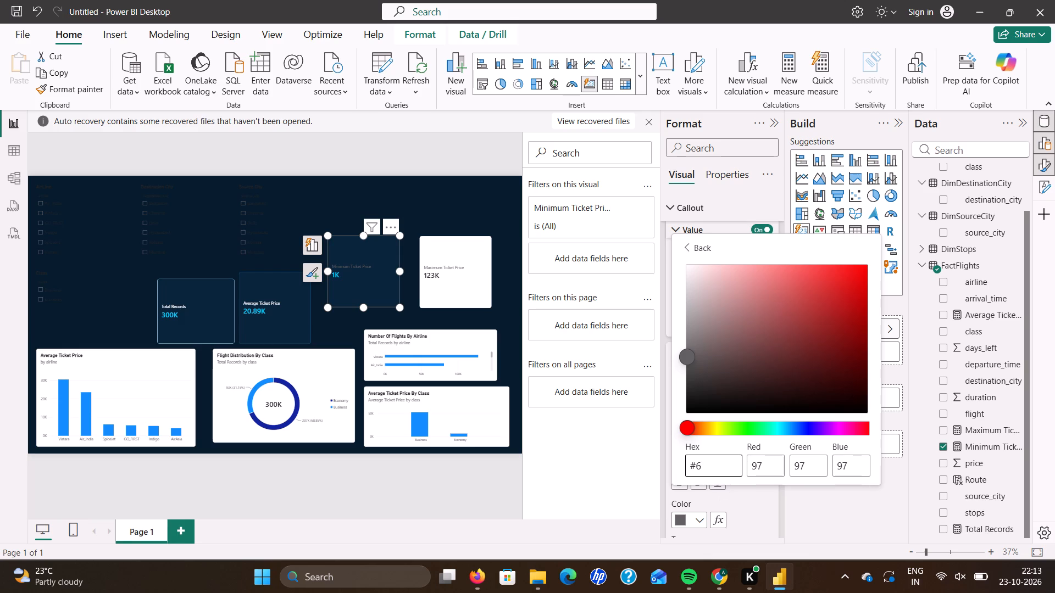
pyautogui.press('BackSpace')
pyautogui.write('FFFF')
pyautogui.write('FF')
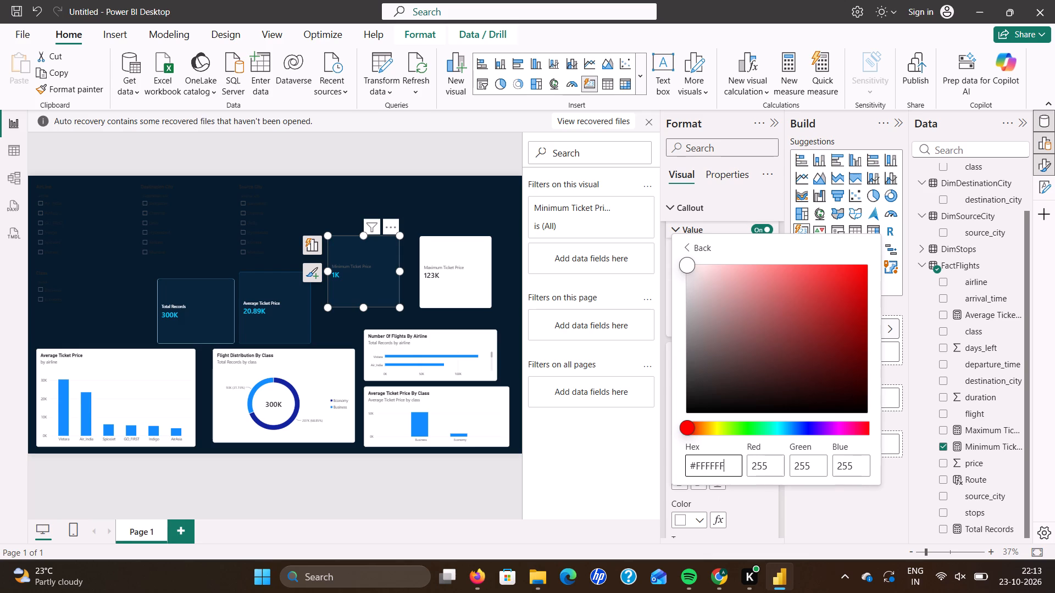
pyautogui.click(753, 500)
pyautogui.click(490, 214)
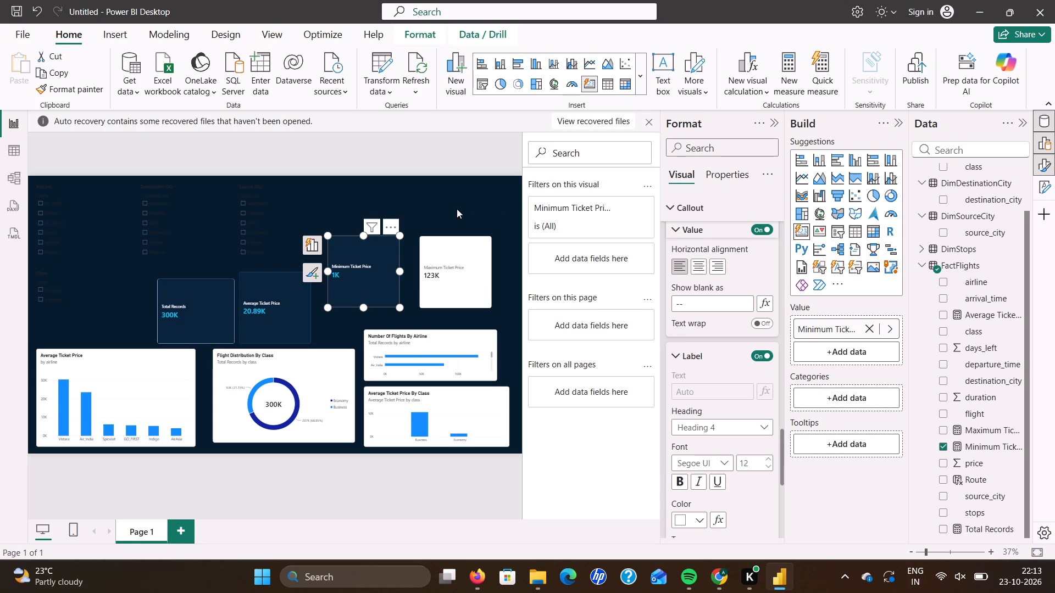
pyautogui.click(459, 205)
# Set the callout value colour of the Maximum Ticket Price card to #00CFFF.
pyautogui.click(459, 250)
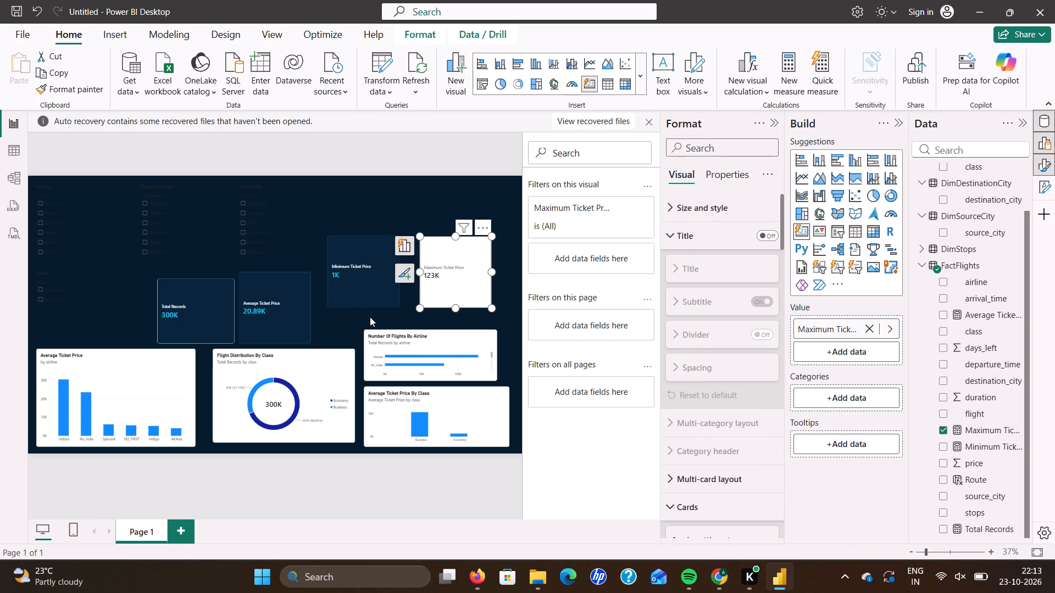
pyautogui.scroll(7, 684, 278)
pyautogui.scroll(-2, 684, 278)
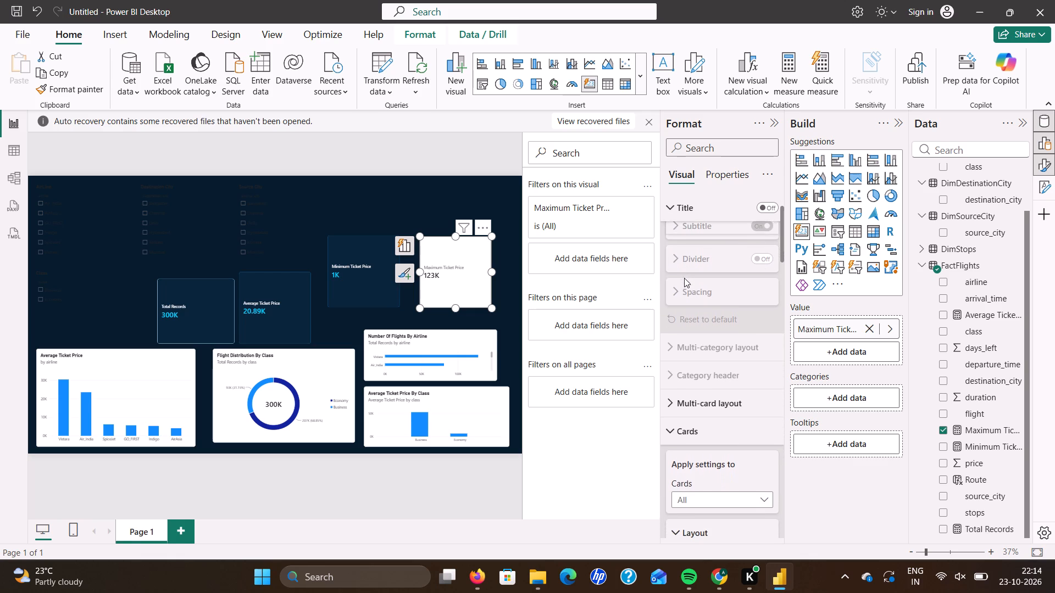
pyautogui.scroll(-2, 684, 278)
pyautogui.scroll(7, 684, 278)
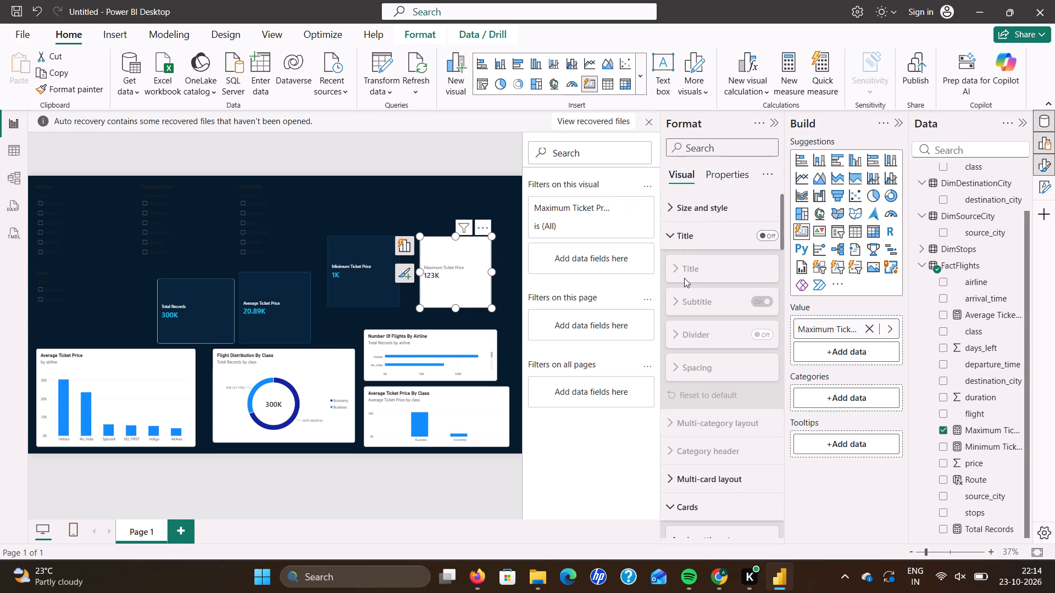
pyautogui.click(670, 232)
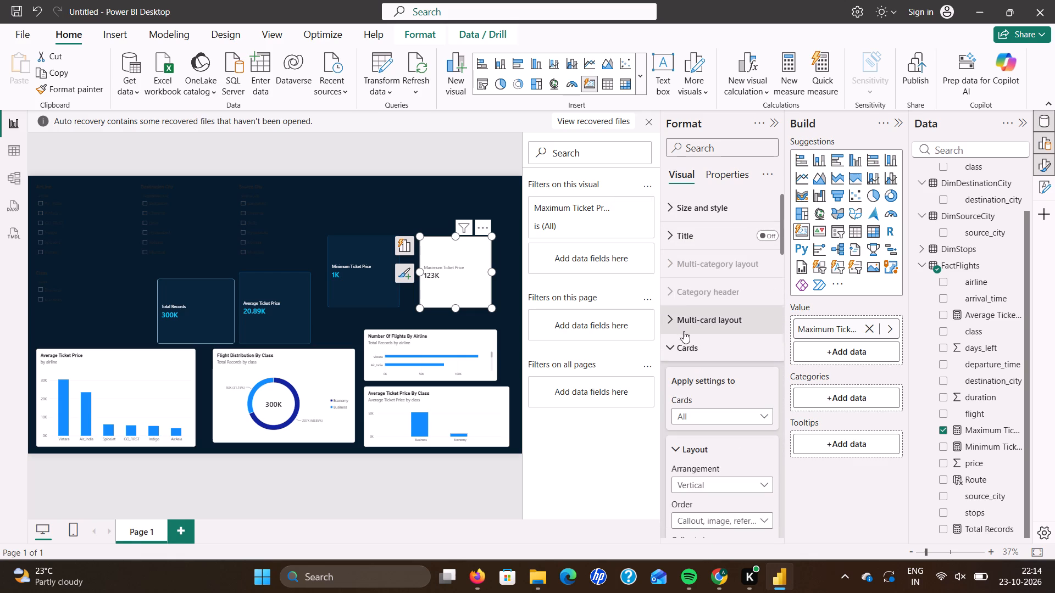
pyautogui.scroll(-1, 722, 380)
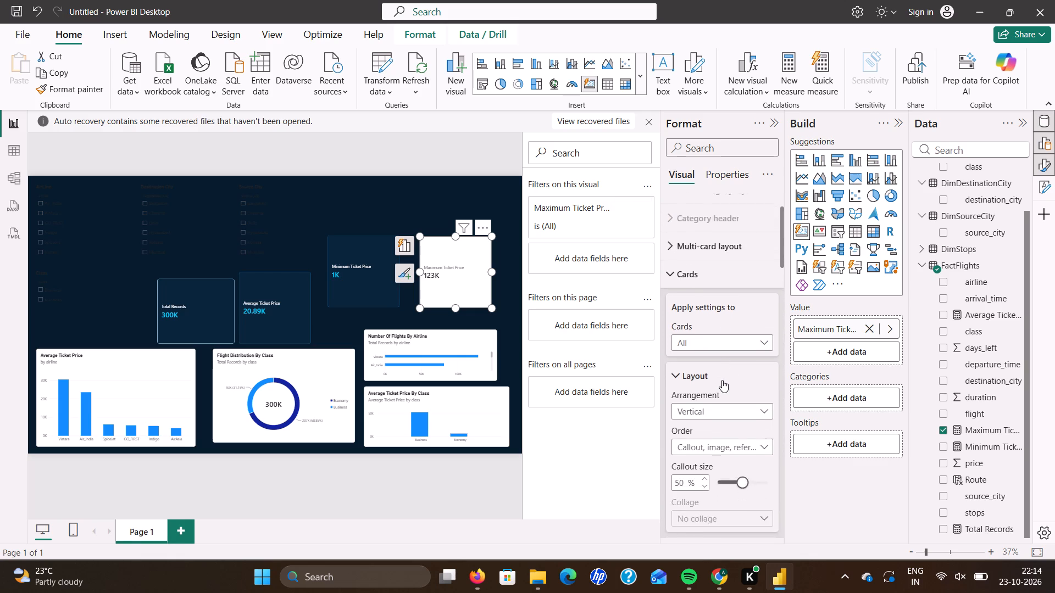
pyautogui.scroll(-1, 722, 380)
pyautogui.click(671, 272)
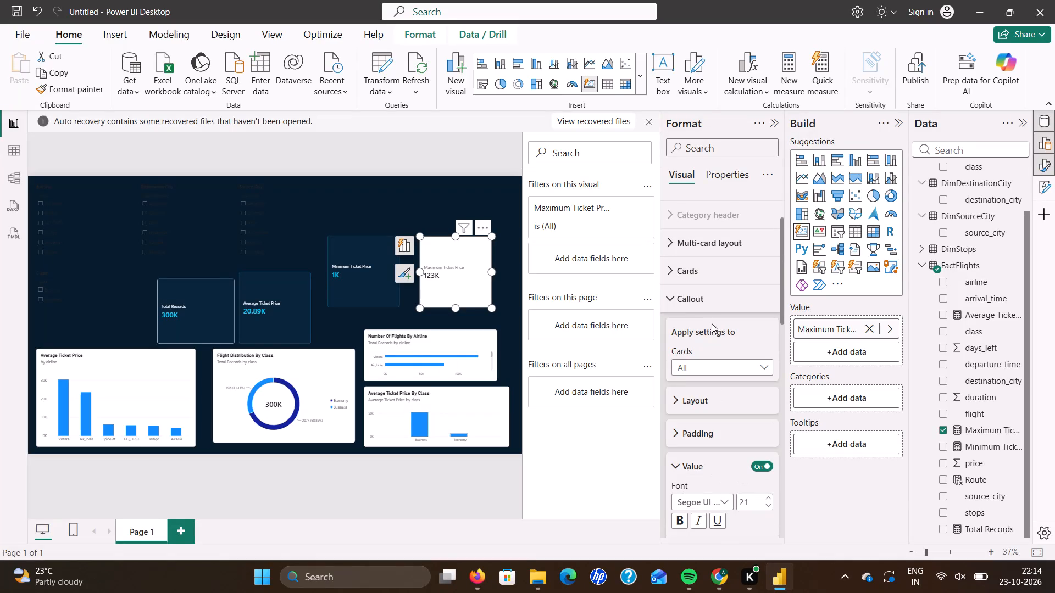
pyautogui.scroll(-3, 729, 412)
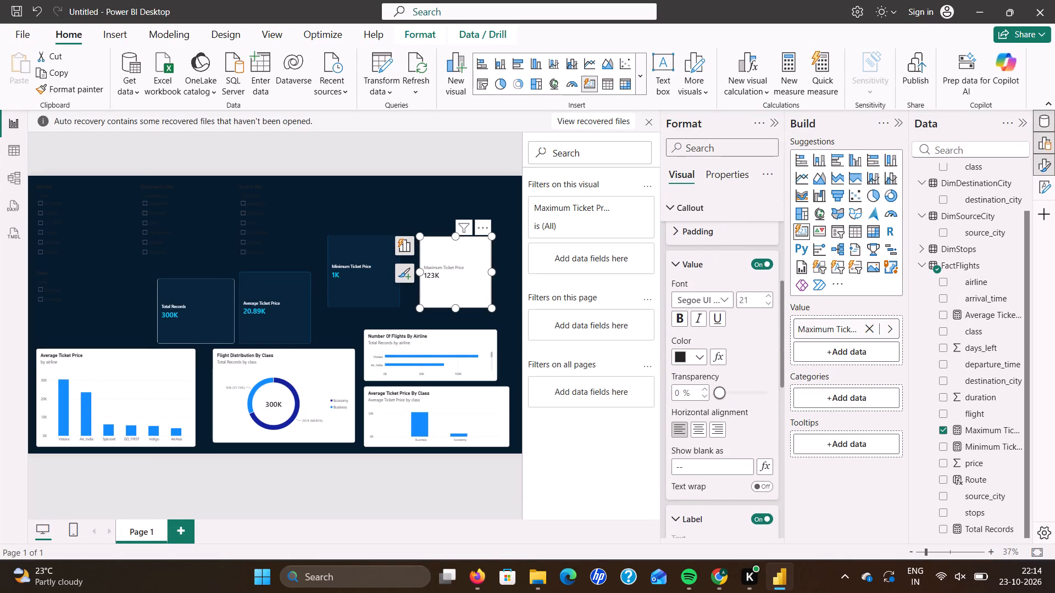
pyautogui.scroll(-4, 729, 412)
pyautogui.scroll(1, 729, 412)
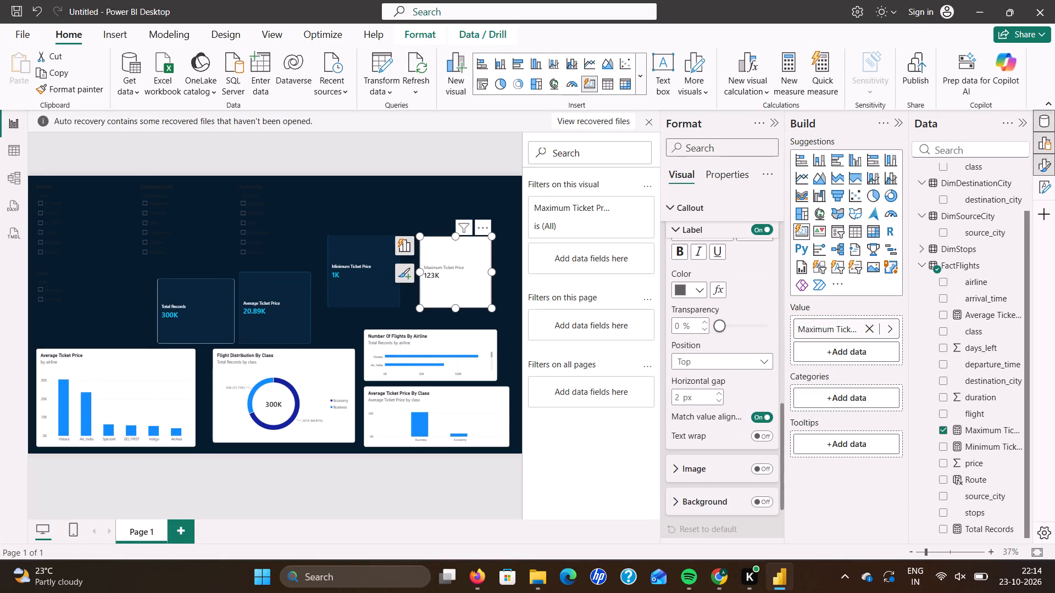
pyautogui.scroll(3, 729, 412)
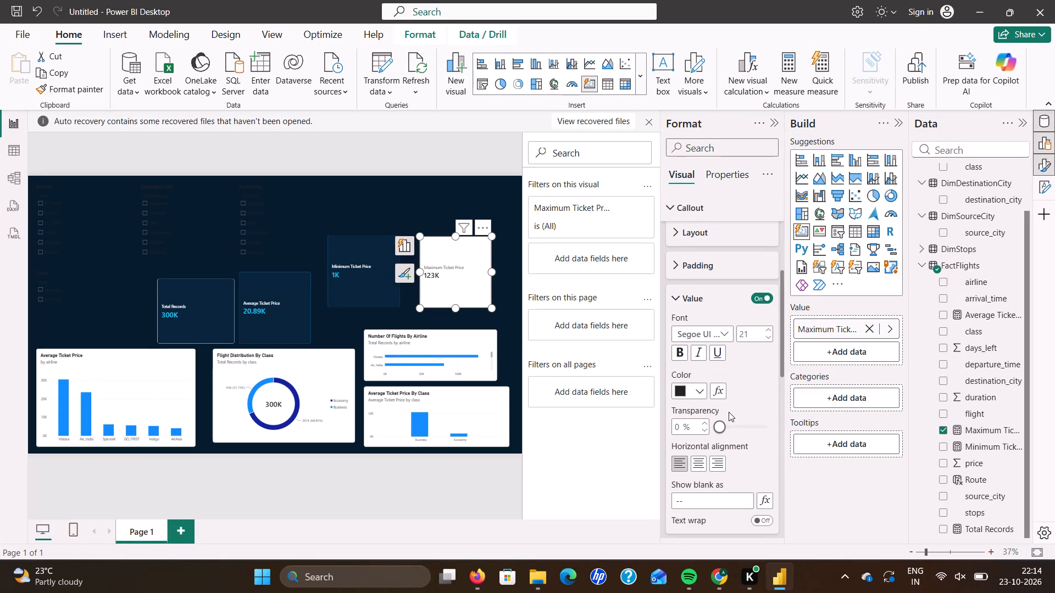
pyautogui.click(699, 390)
pyautogui.click(726, 361)
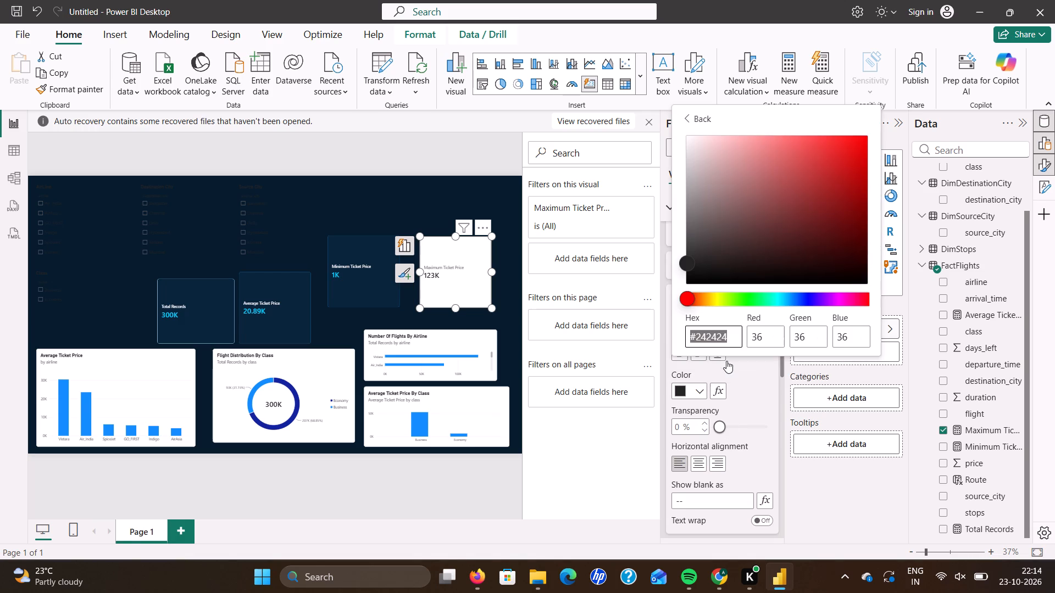
pyautogui.click(736, 345)
pyautogui.press('BackSpace')
pyautogui.press('BackSpace')
pyautogui.press('BackSpace')
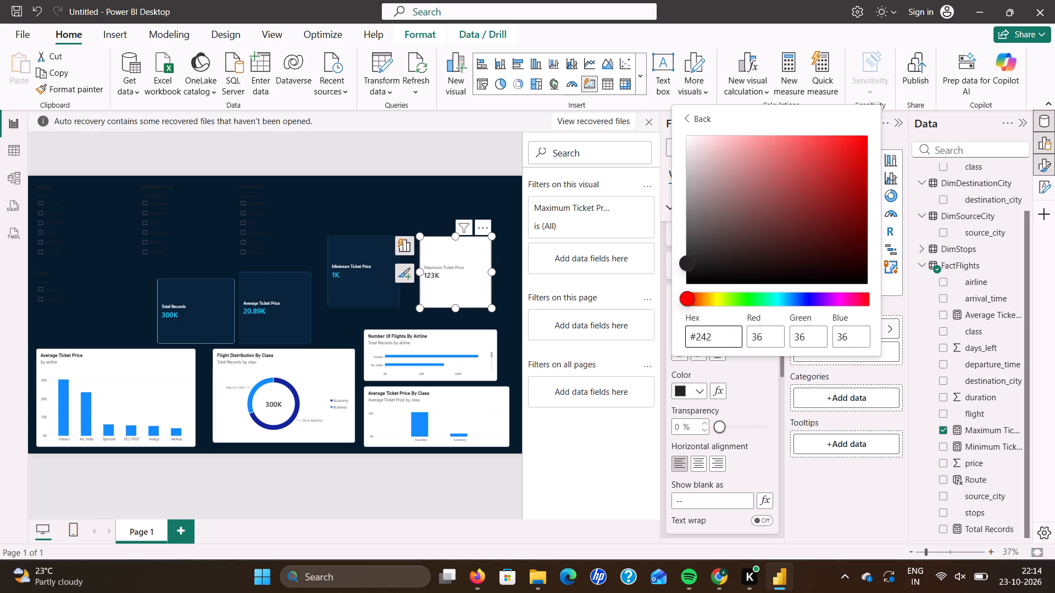
pyautogui.press('BackSpace')
pyautogui.press('BackSpace')
pyautogui.press('BackSpace')
pyautogui.write('CFFFF')
pyautogui.press('BackSpace')
pyautogui.press('BackSpace')
pyautogui.press('BackSpace')
pyautogui.press('BackSpace')
pyautogui.press('BackSpace')
pyautogui.write('00')
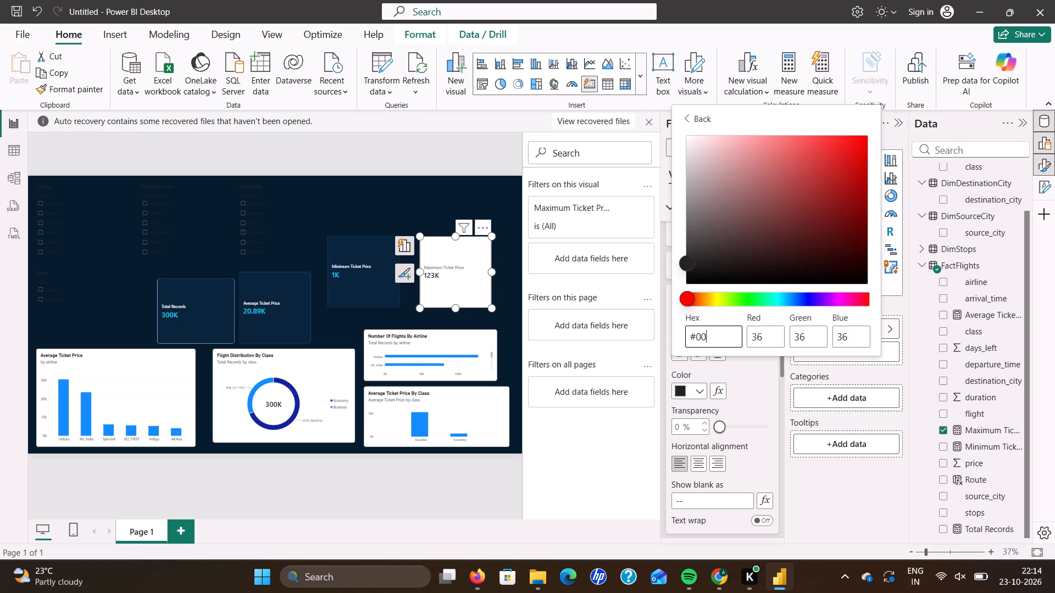
pyautogui.press('g')
pyautogui.press('BackSpace')
pyautogui.write('CFFF')
pyautogui.click(754, 380)
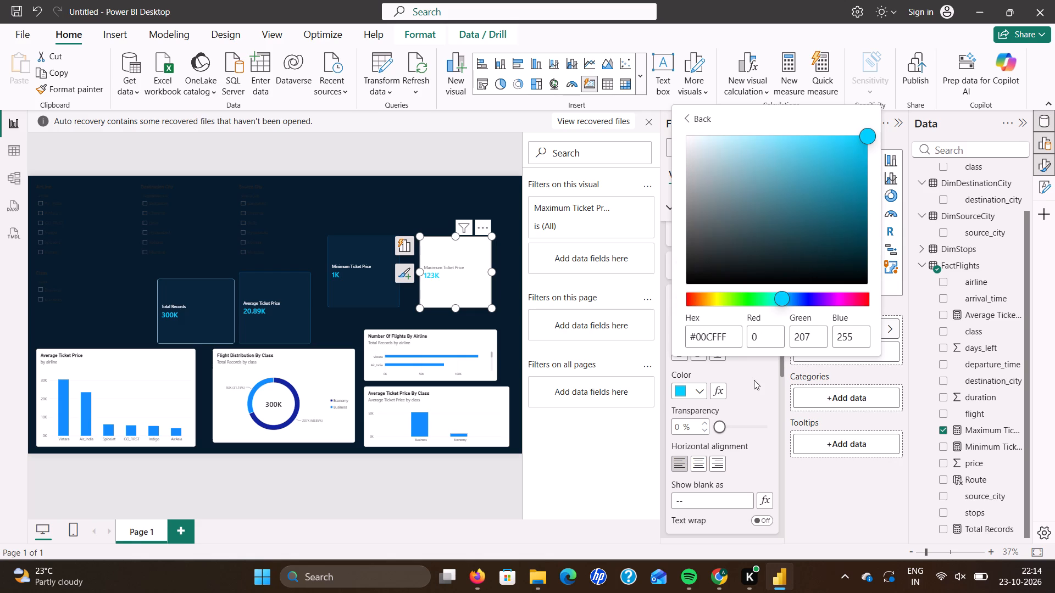
pyautogui.click(754, 380)
pyautogui.click(754, 380)
pyautogui.click(688, 116)
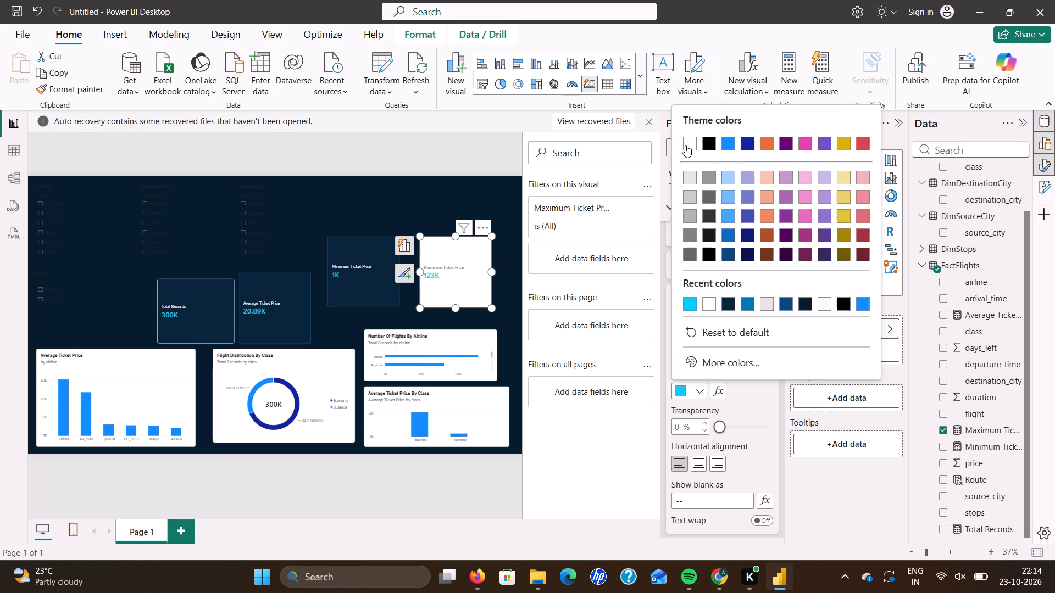
pyautogui.click(763, 411)
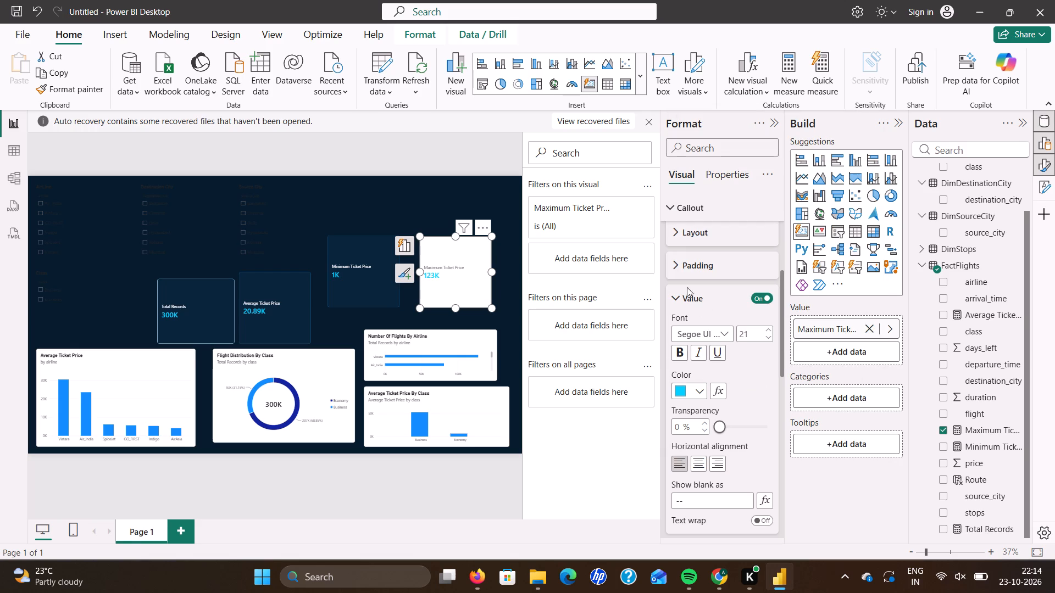
# Set the callout label colour of the Maximum Ticket Price card to white, #FFFFFF.
pyautogui.click(677, 294)
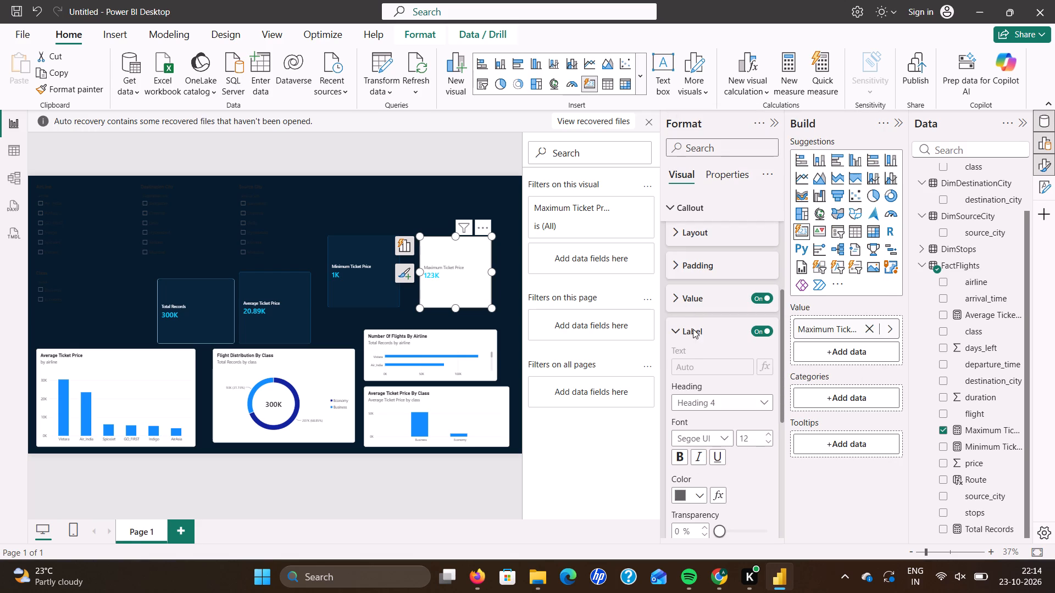
pyautogui.click(701, 496)
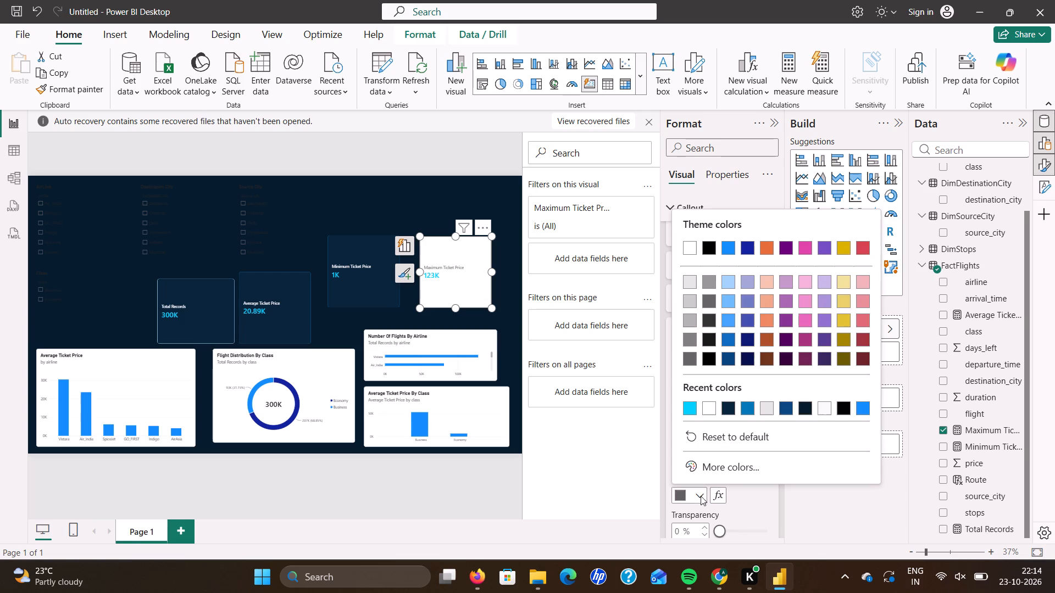
pyautogui.click(730, 466)
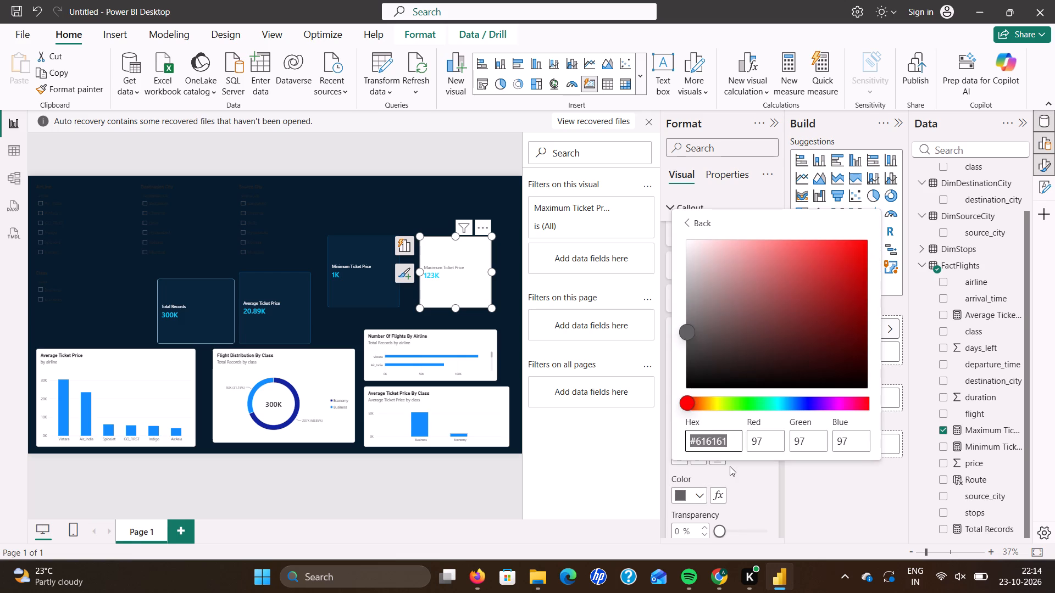
pyautogui.click(734, 444)
pyautogui.press('BackSpace')
pyautogui.press('BackSpace')
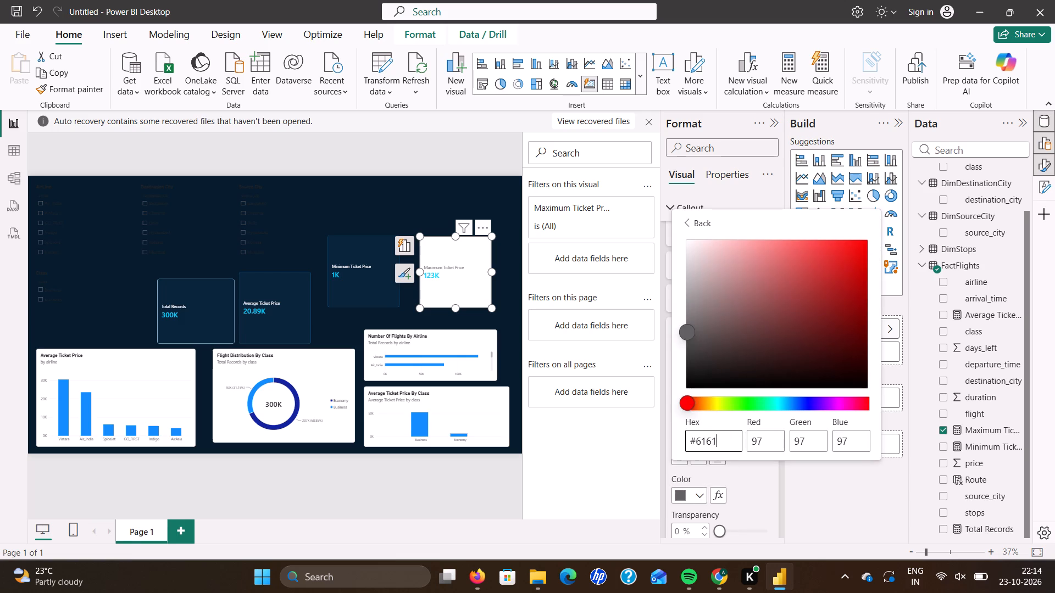
pyautogui.press('BackSpace')
pyautogui.press('BackSpace')
pyautogui.press('BackSpace')
pyautogui.press('BackSpace')
pyautogui.write('FFF')
pyautogui.write('FFF')
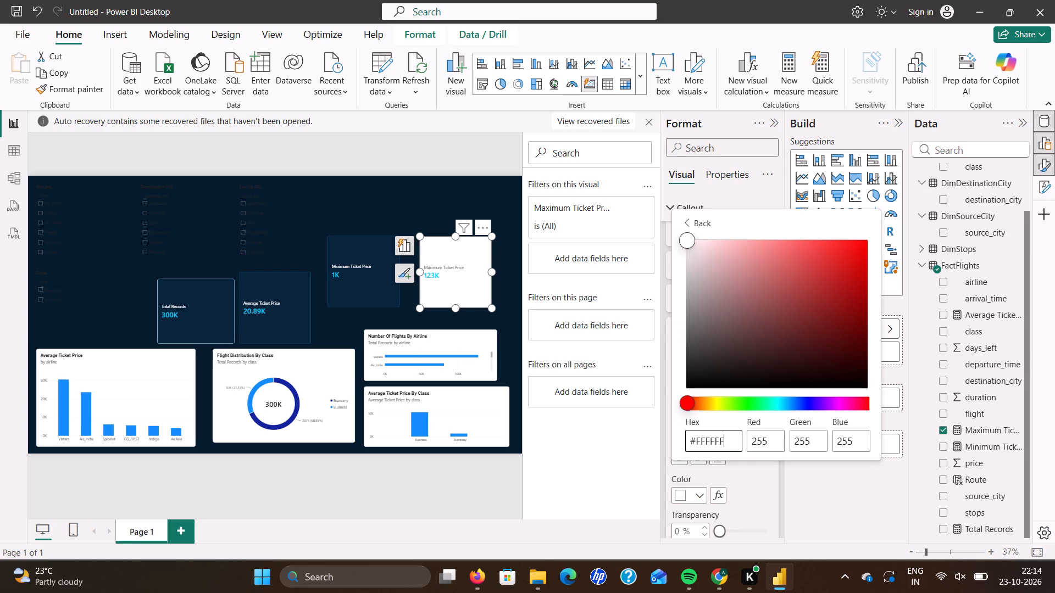
pyautogui.click(753, 479)
pyautogui.click(689, 224)
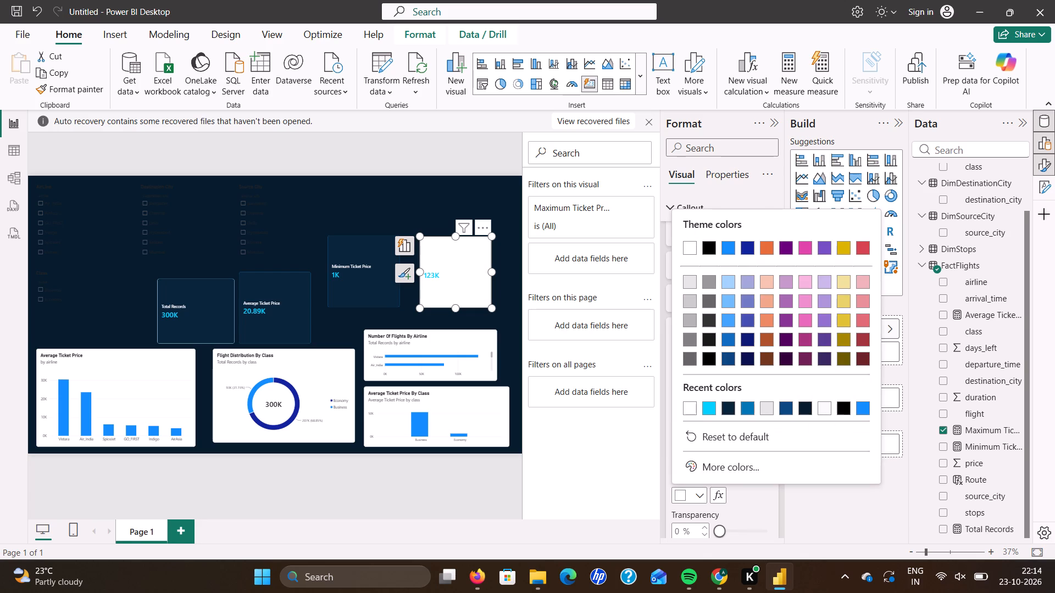
pyautogui.click(745, 522)
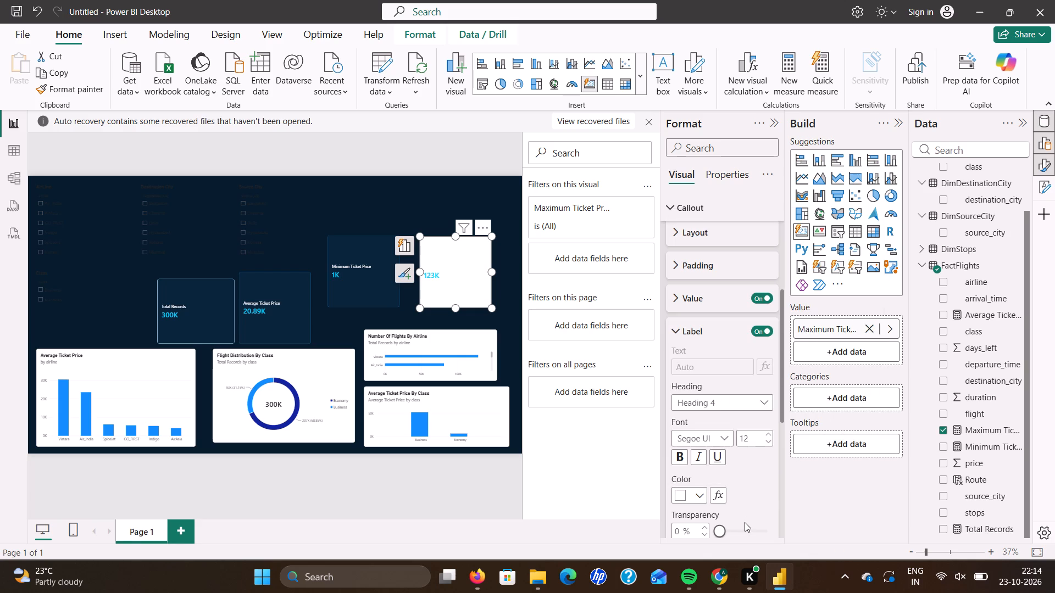
pyautogui.click(678, 330)
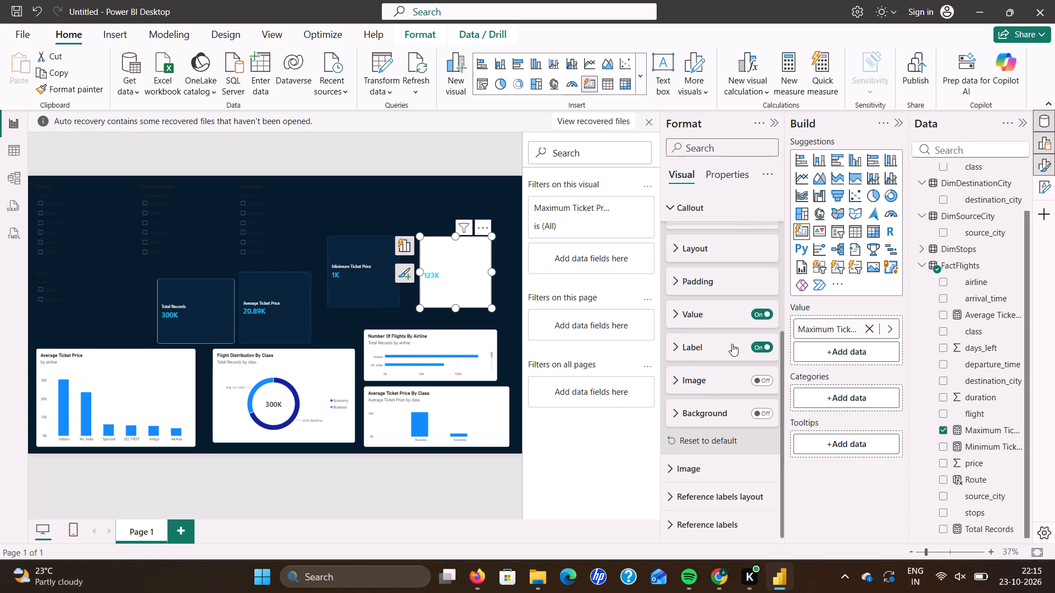
# Turn on the visual border of the Maximum Ticket Price card.
pyautogui.scroll(3, 741, 267)
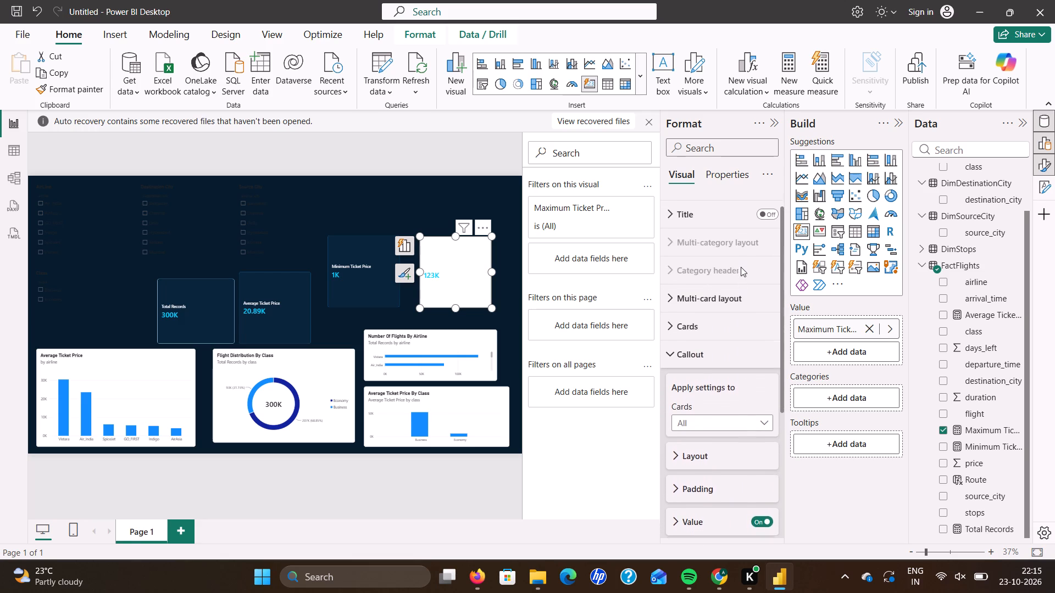
pyautogui.scroll(1, 741, 267)
pyautogui.scroll(-2, 741, 267)
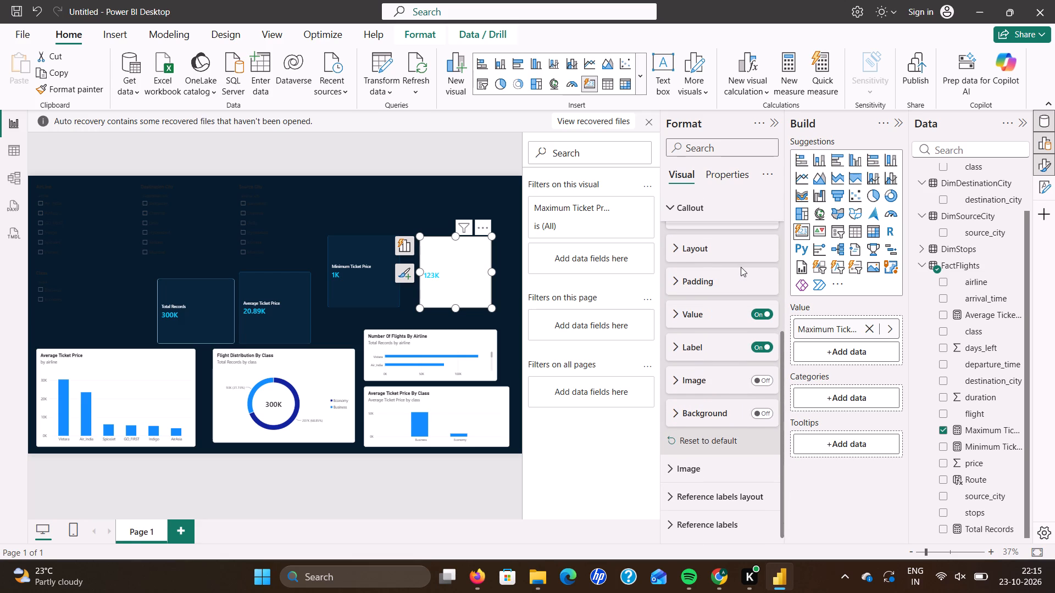
pyautogui.scroll(3, 741, 267)
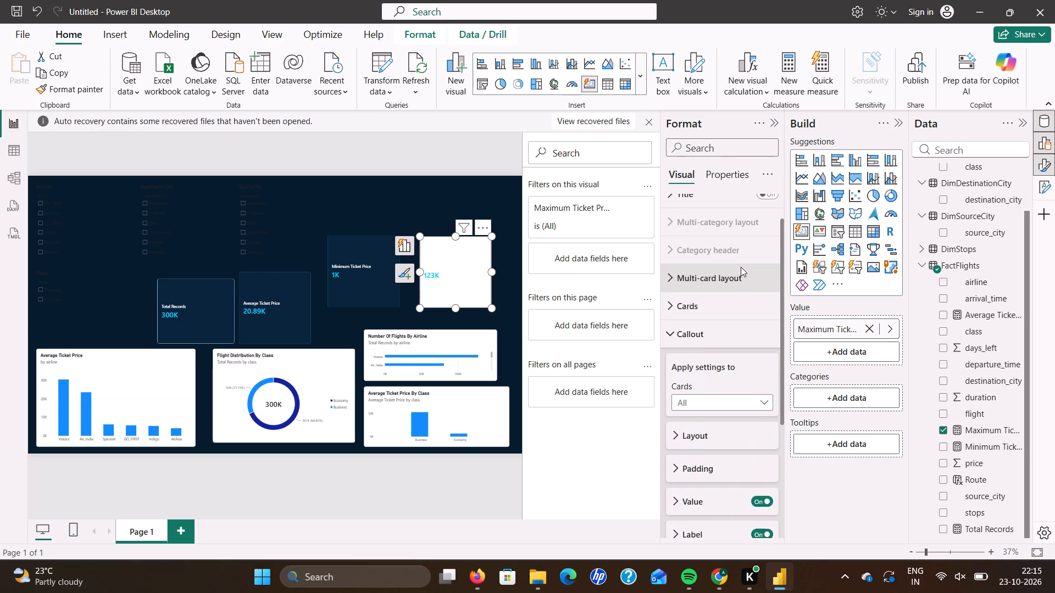
pyautogui.scroll(-4, 741, 267)
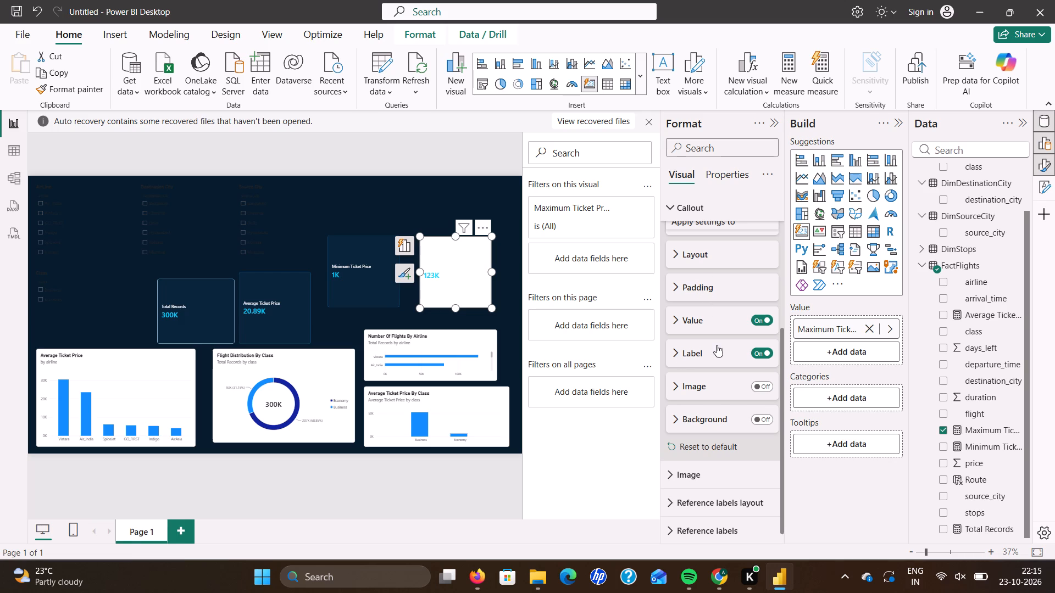
pyautogui.scroll(2, 717, 345)
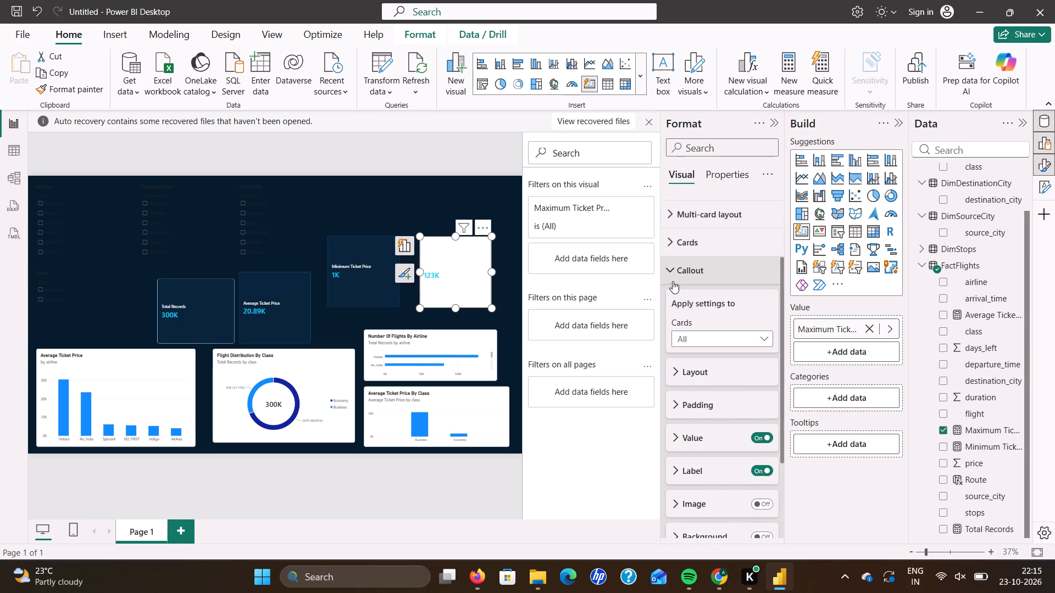
pyautogui.click(670, 274)
pyautogui.scroll(3, 670, 274)
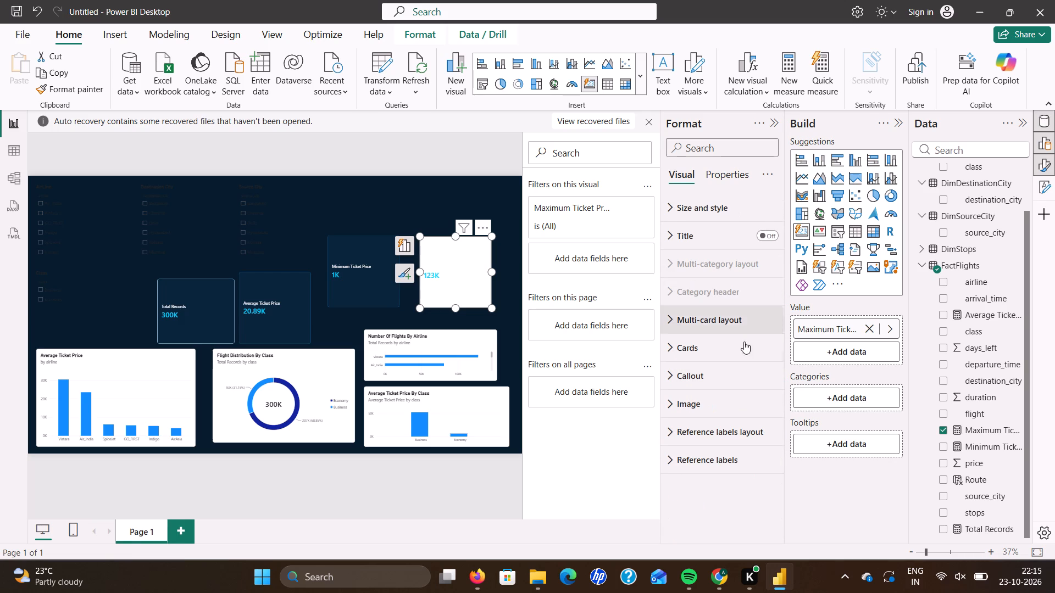
pyautogui.click(670, 211)
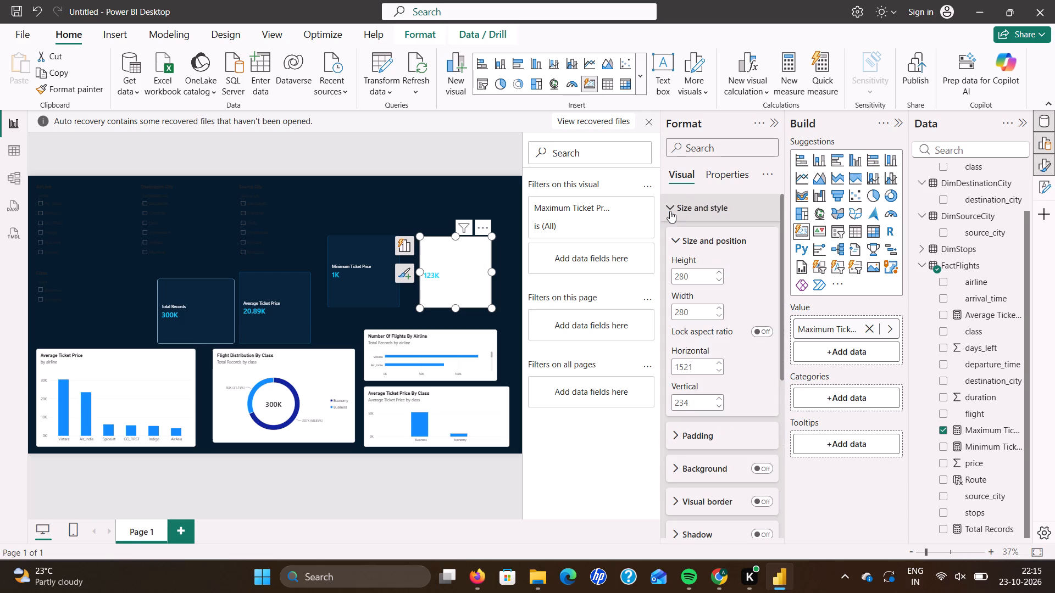
pyautogui.scroll(-2, 712, 349)
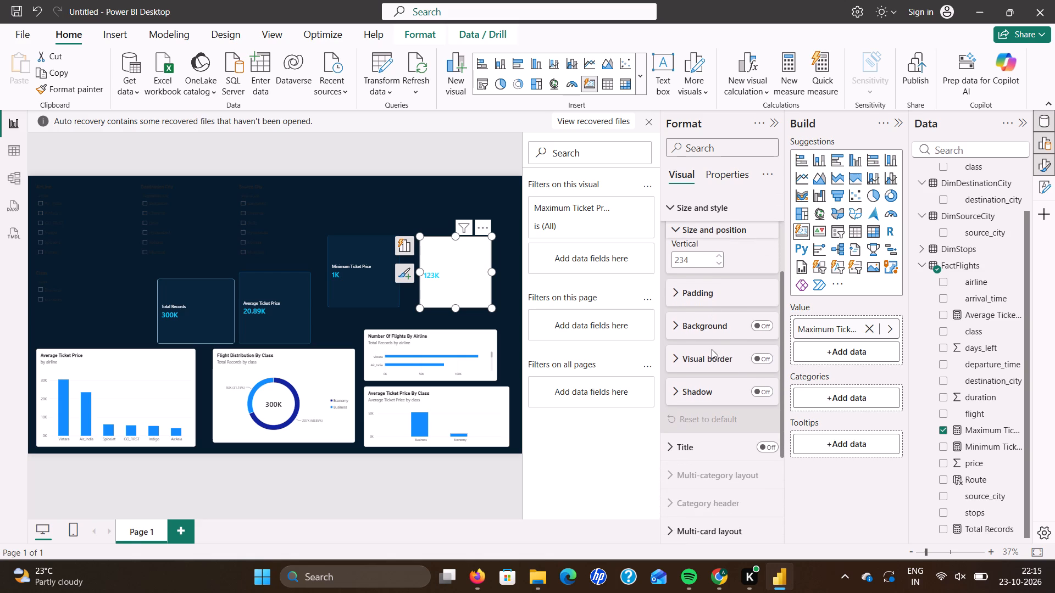
pyautogui.click(761, 357)
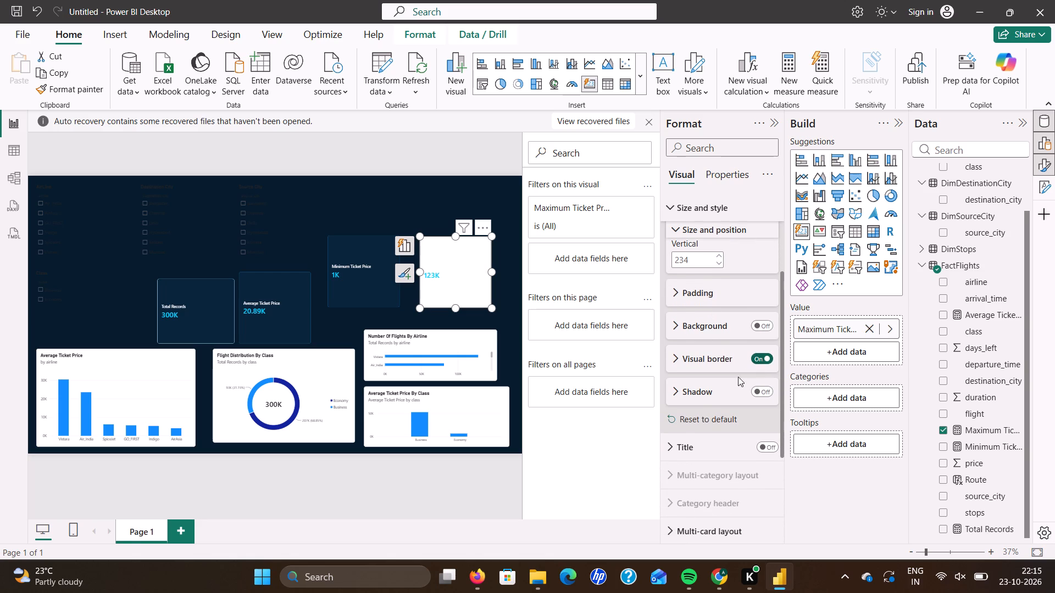
# Set the visual border colour of the Maximum Ticket Price card to #0077B6.
pyautogui.click(679, 364)
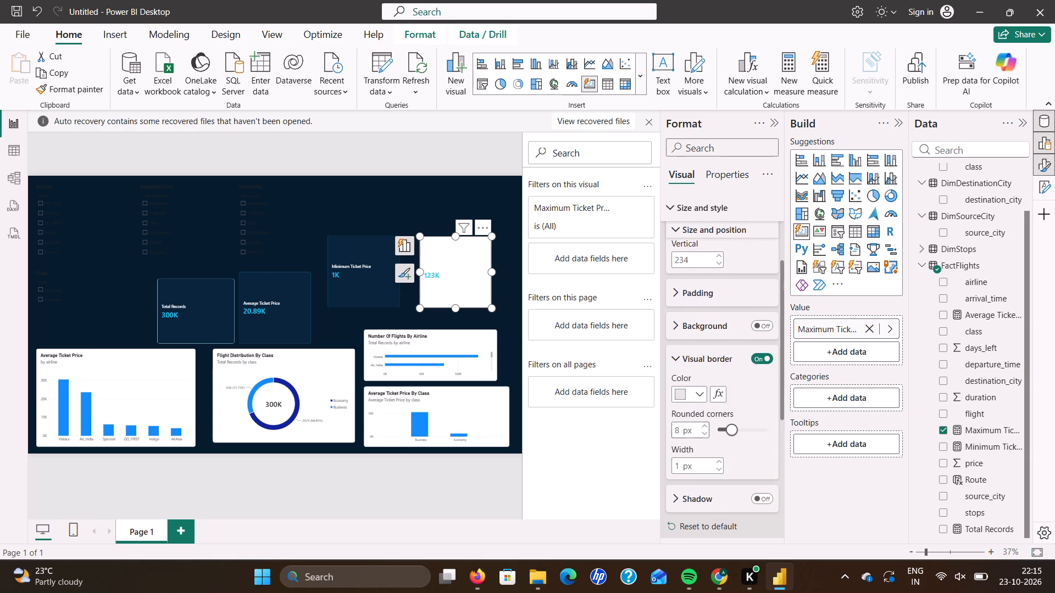
pyautogui.click(697, 391)
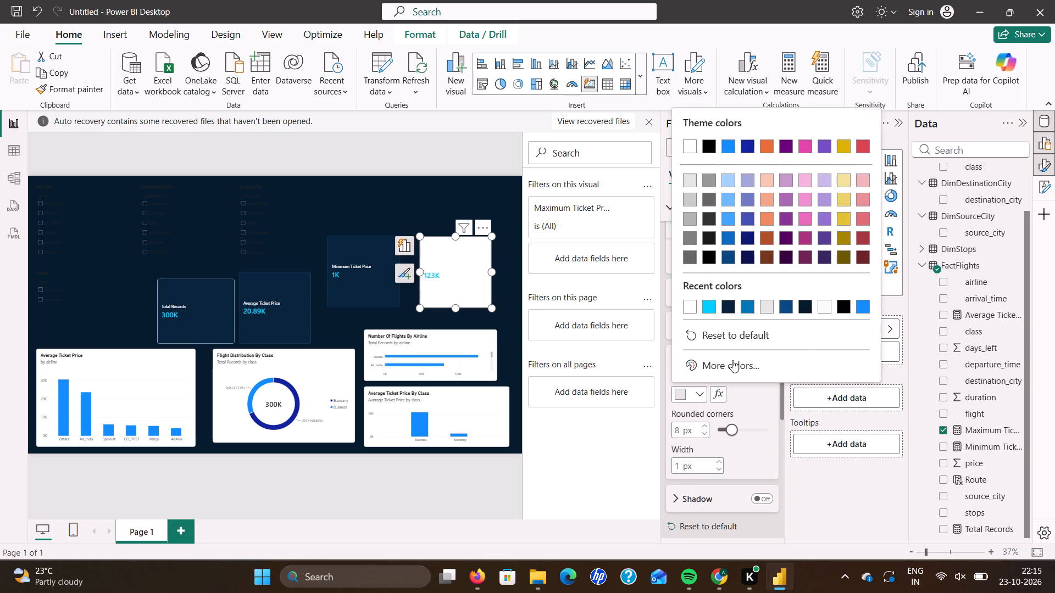
pyautogui.click(732, 360)
pyautogui.click(734, 337)
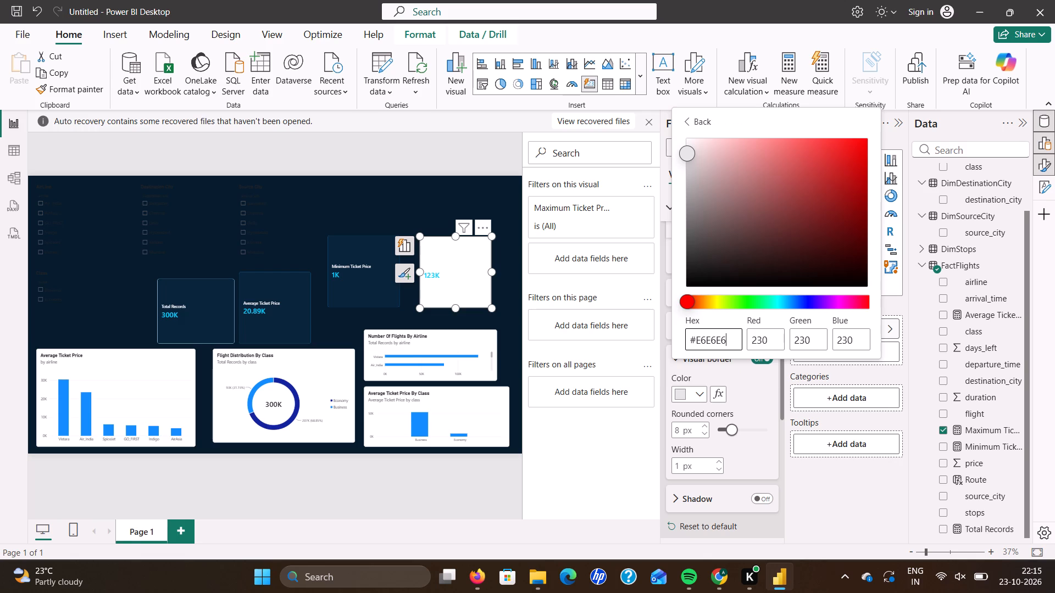
pyautogui.press('BackSpace')
pyautogui.press('BackSpace')
pyautogui.press('BackSpace')
pyautogui.press('BackSpace')
pyautogui.press('BackSpace')
pyautogui.press('BackSpace')
pyautogui.write('00')
pyautogui.write('77')
pyautogui.write('B6')
pyautogui.click(738, 393)
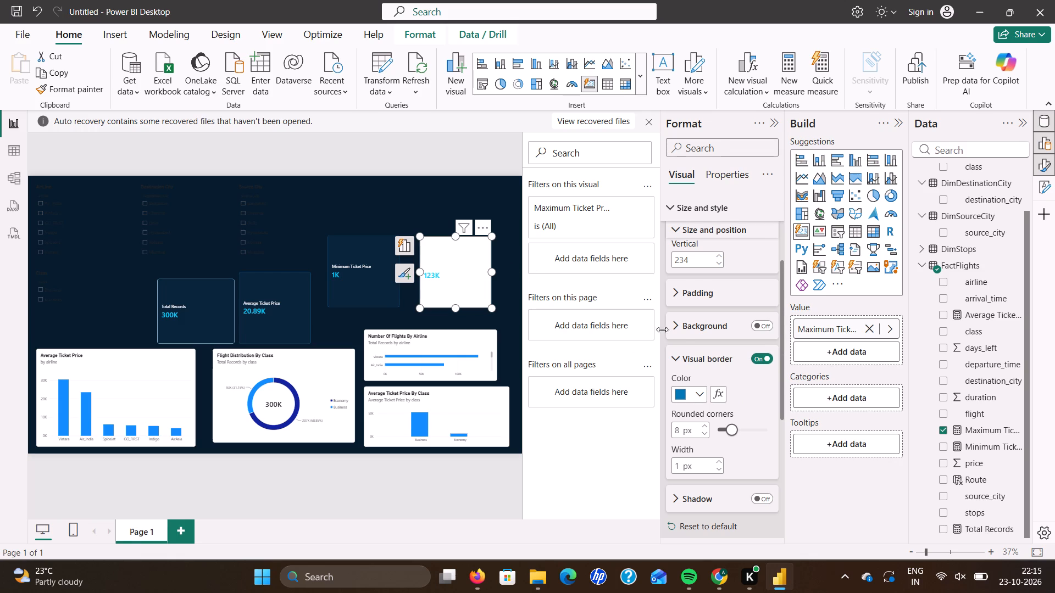
# Turn on the visual background of the Maximum Ticket Price card and expand its settings.
pyautogui.click(764, 327)
pyautogui.click(674, 329)
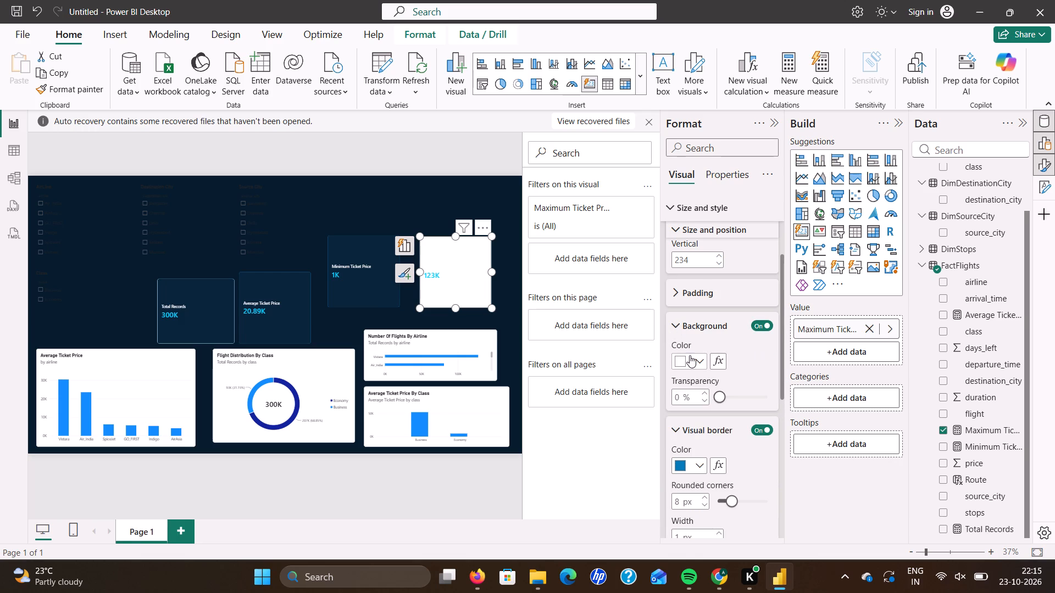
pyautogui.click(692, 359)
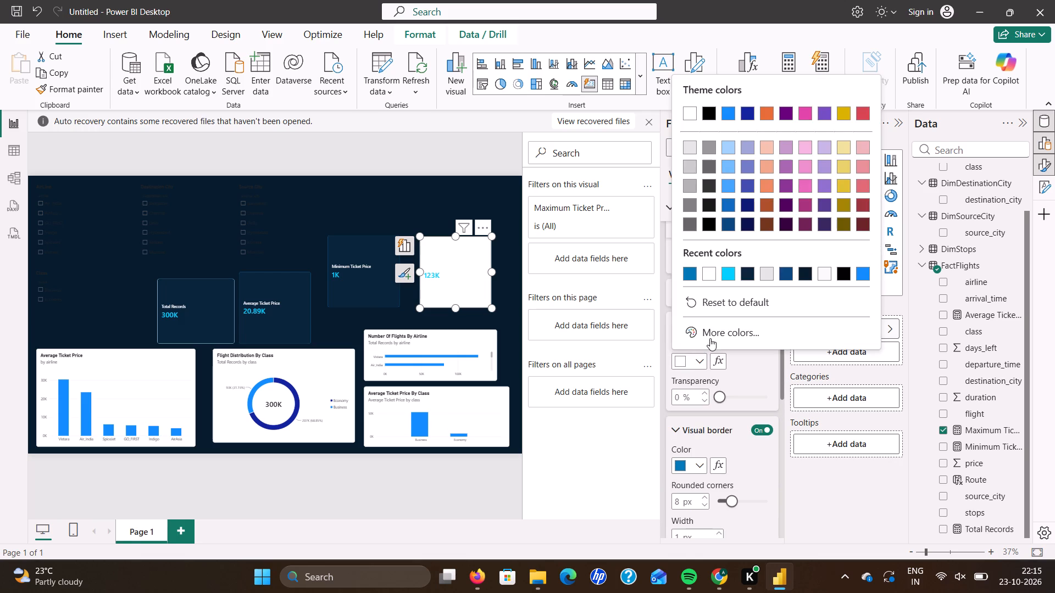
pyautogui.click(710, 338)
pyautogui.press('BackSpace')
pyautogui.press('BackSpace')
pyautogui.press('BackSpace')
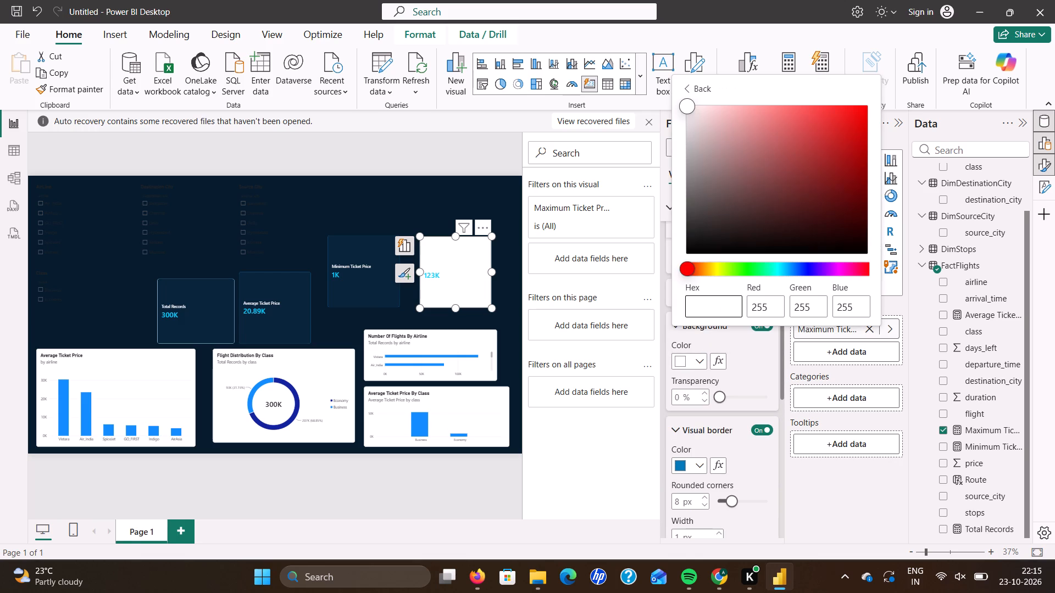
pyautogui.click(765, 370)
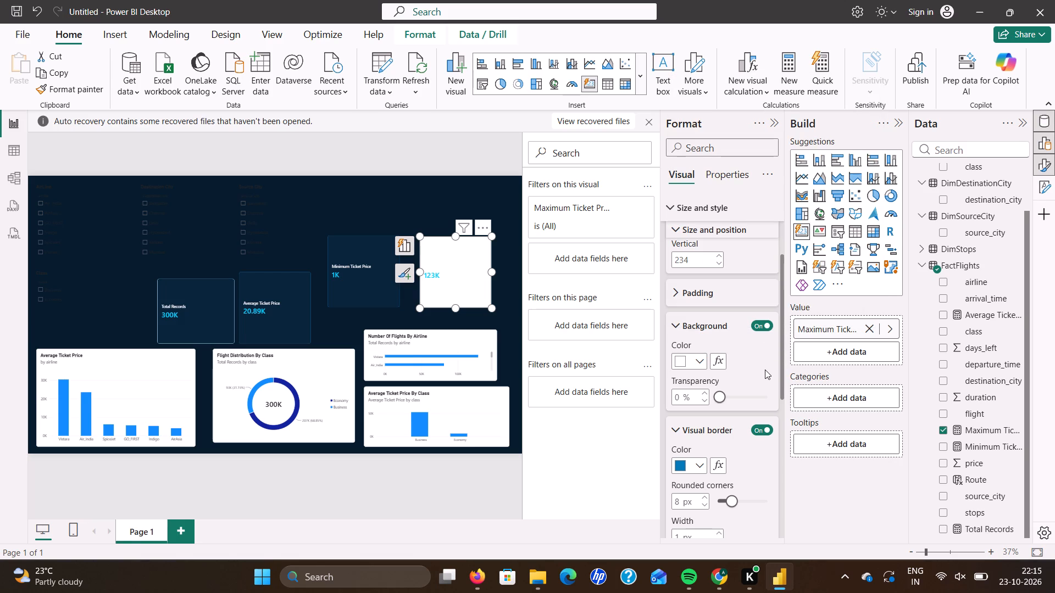
# Set the visual background colour of the Maximum Ticket Price card to #09243A.
pyautogui.click(693, 354)
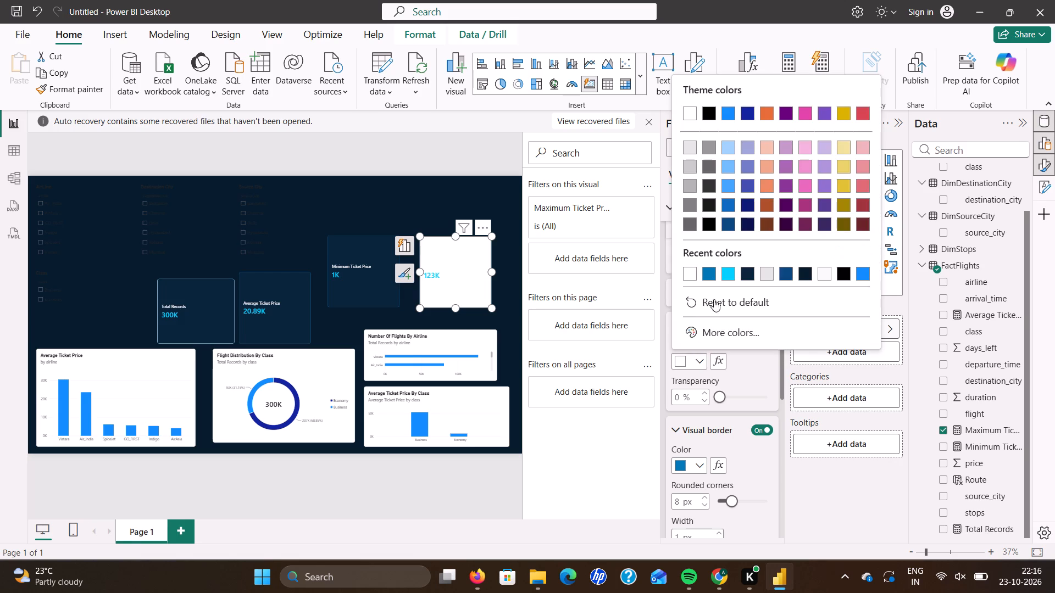
pyautogui.click(717, 323)
pyautogui.click(724, 302)
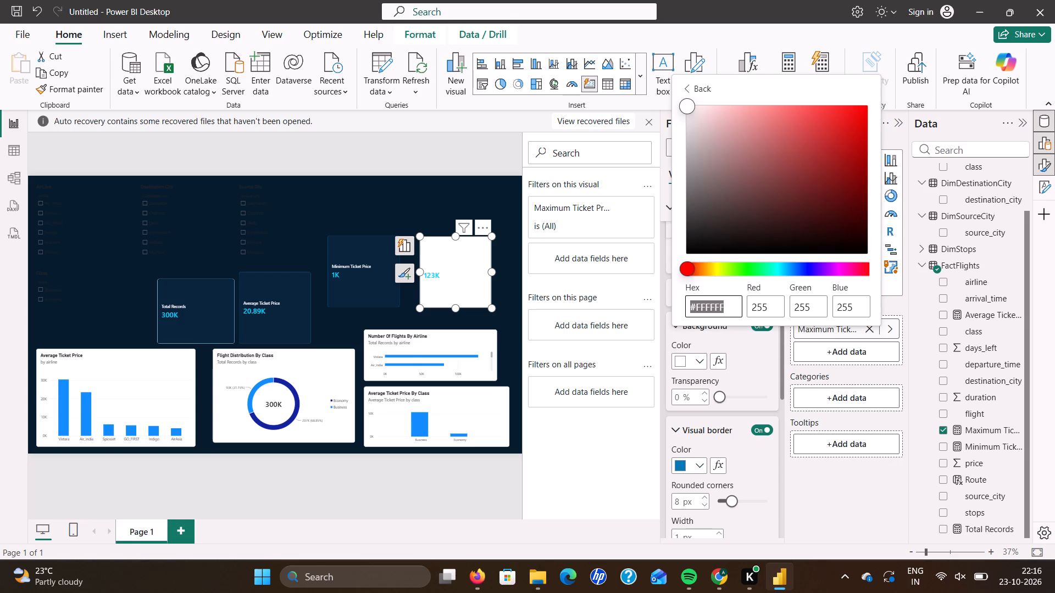
pyautogui.press('BackSpace')
pyautogui.press('BackSpace')
pyautogui.press('BackSpace')
pyautogui.press('BackSpace')
pyautogui.press('BackSpace')
pyautogui.press('BackSpace')
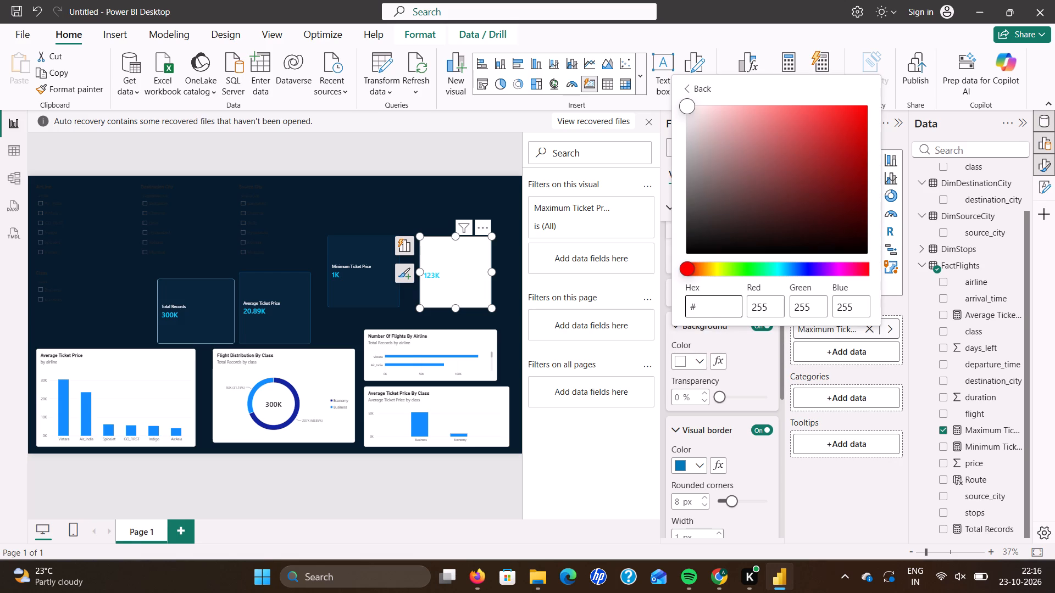
pyautogui.write('09')
pyautogui.write('243A')
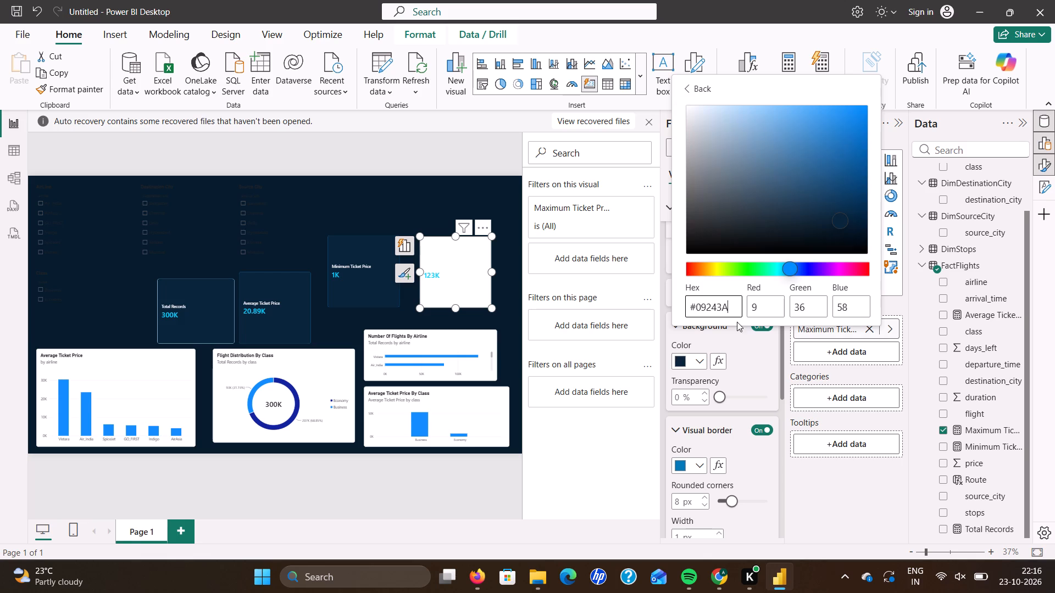
pyautogui.click(751, 366)
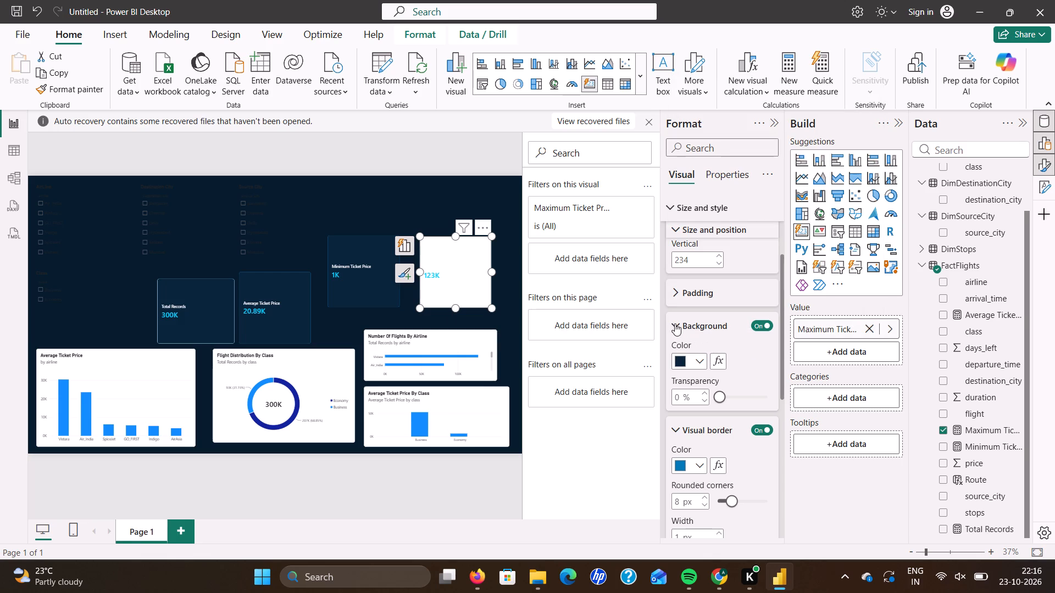
pyautogui.click(752, 368)
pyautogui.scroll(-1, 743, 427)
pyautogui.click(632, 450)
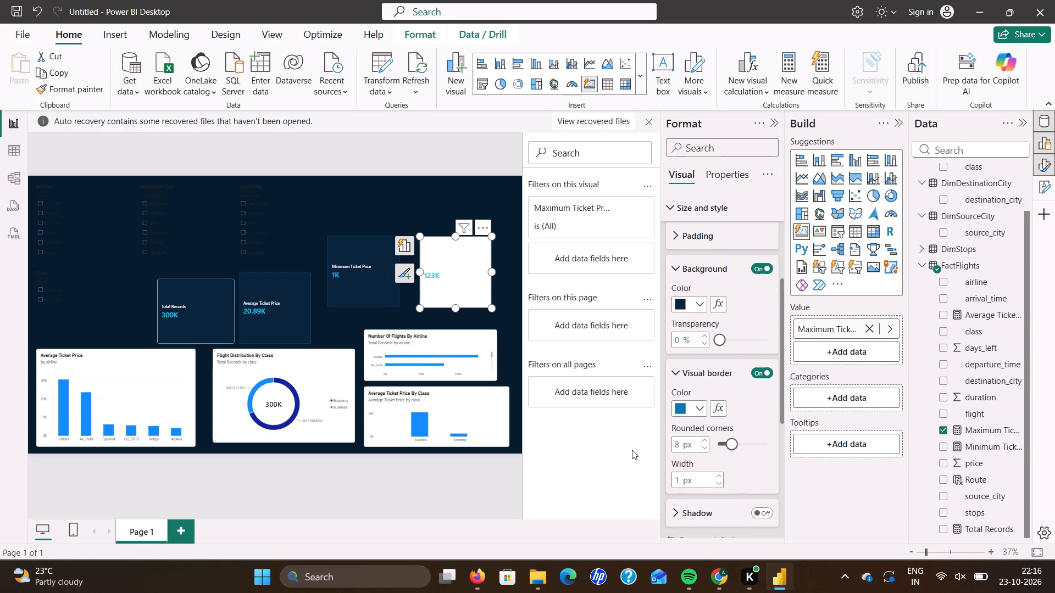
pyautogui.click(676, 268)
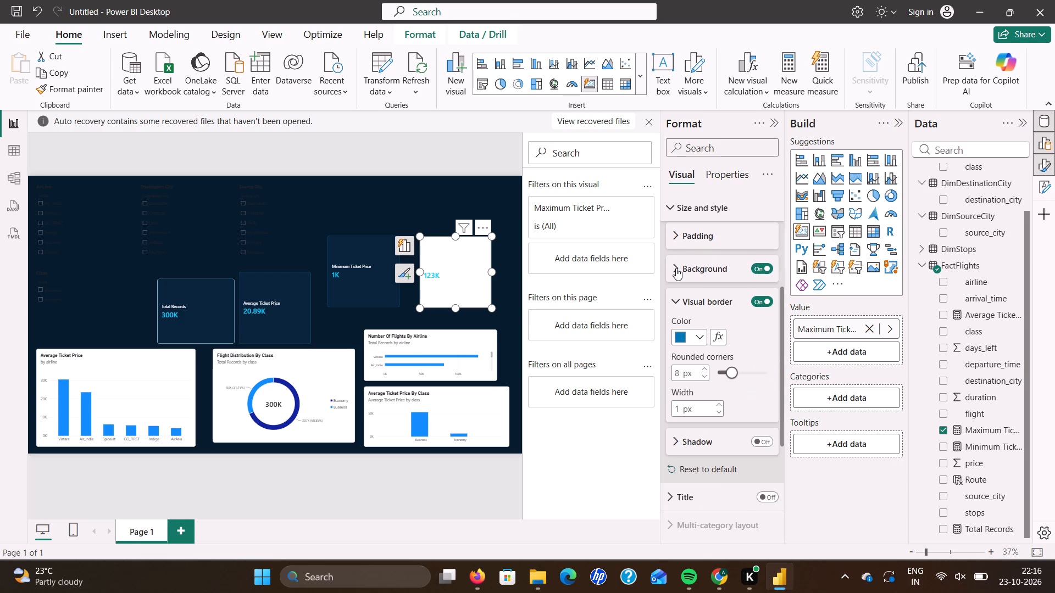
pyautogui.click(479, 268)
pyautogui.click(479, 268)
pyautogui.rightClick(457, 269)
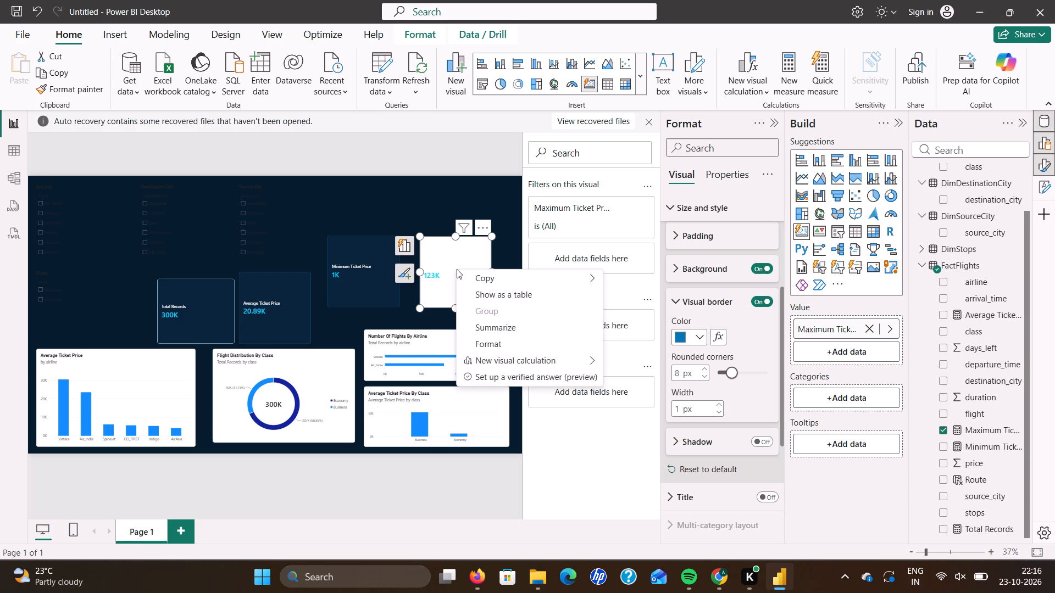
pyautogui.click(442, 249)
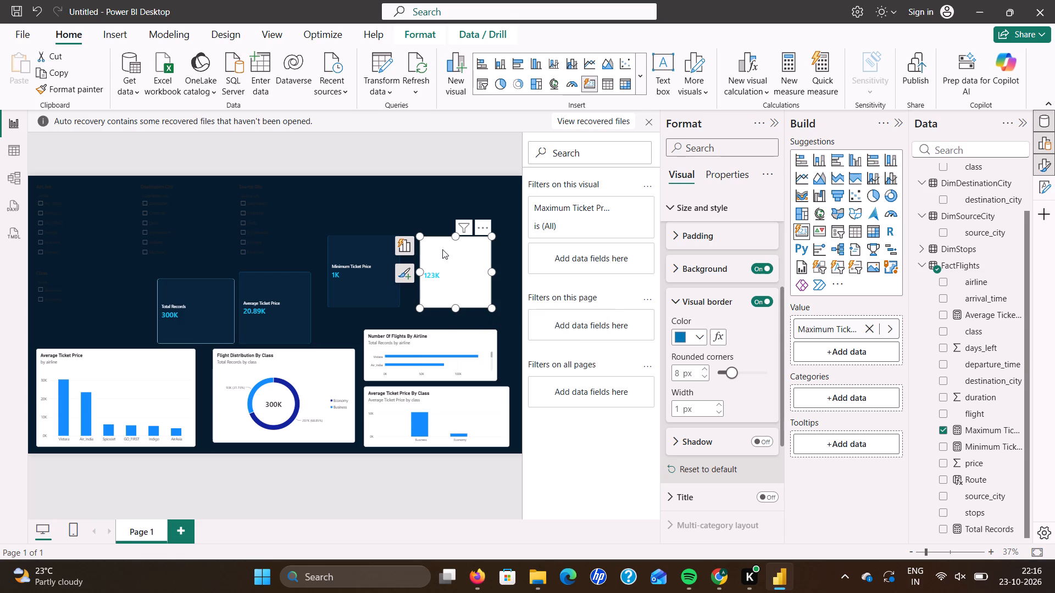
# Check the callout value colour of the Maximum Ticket Price card without changing it.
pyautogui.scroll(-4, 730, 401)
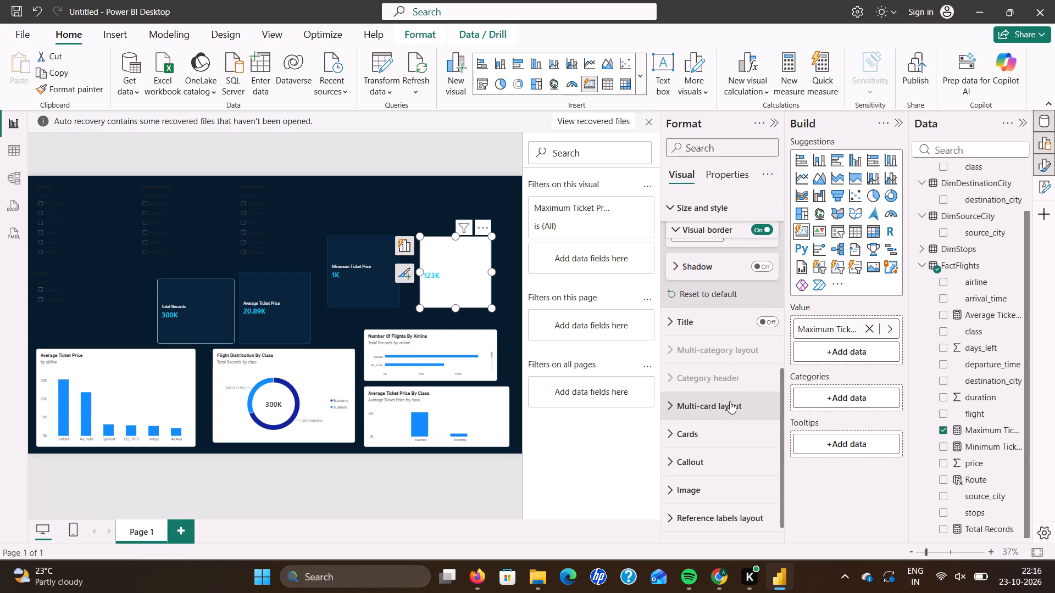
pyautogui.scroll(-2, 730, 401)
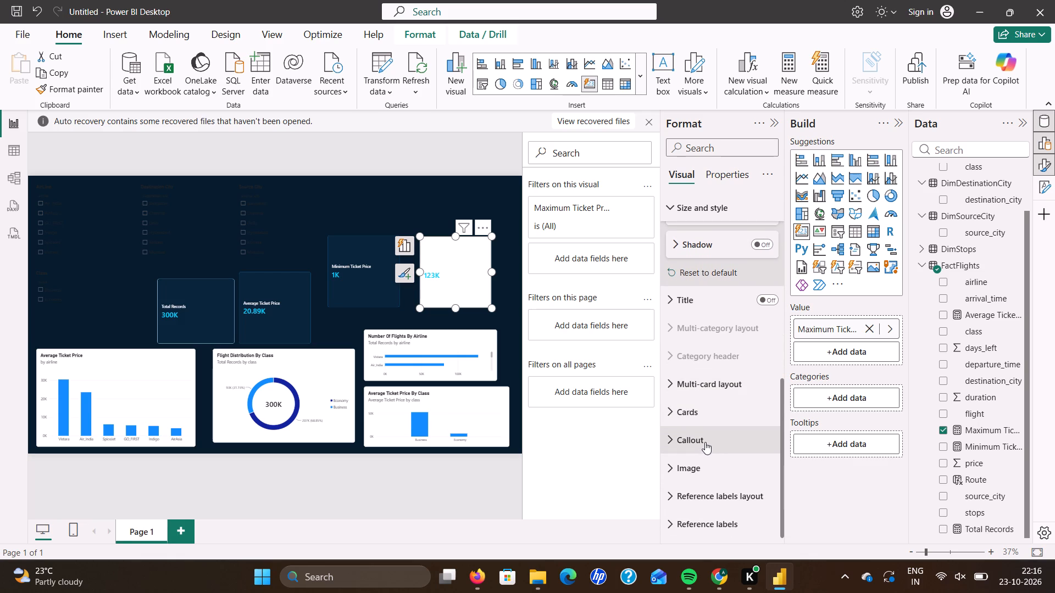
pyautogui.click(705, 442)
pyautogui.scroll(-4, 705, 442)
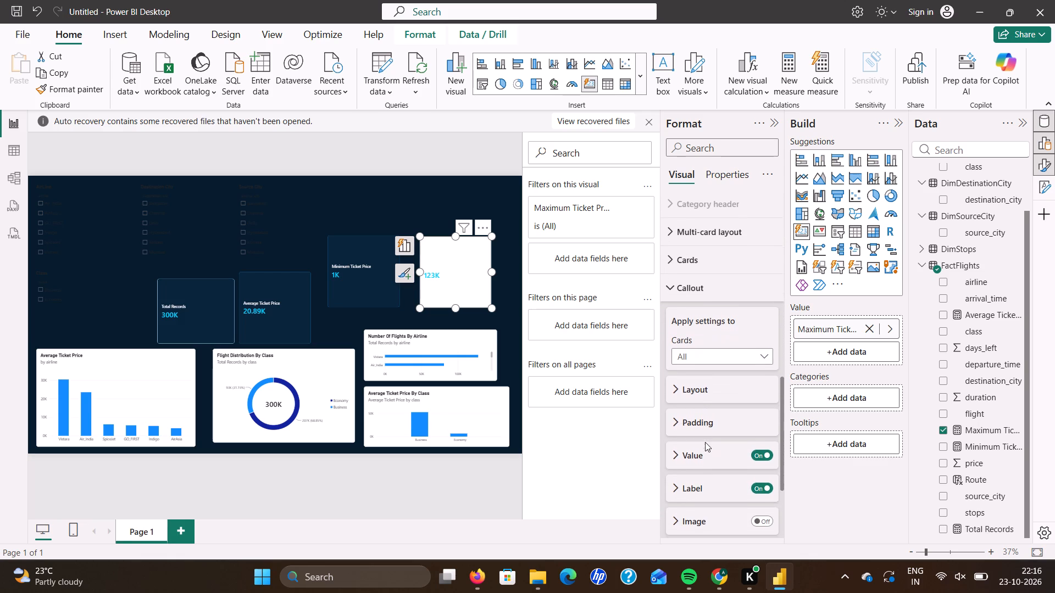
pyautogui.click(675, 457)
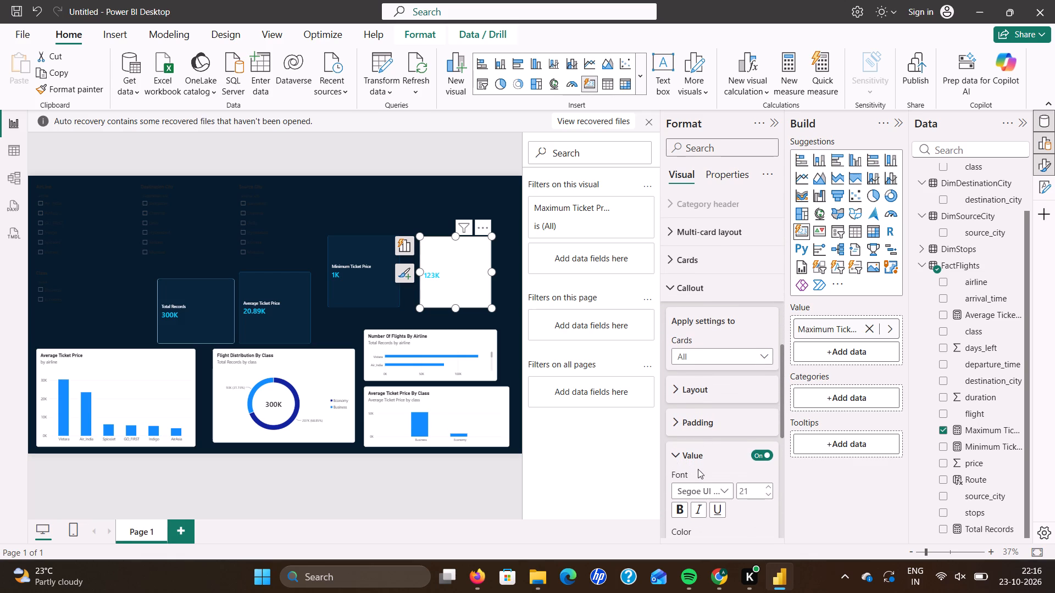
pyautogui.scroll(-1, 698, 469)
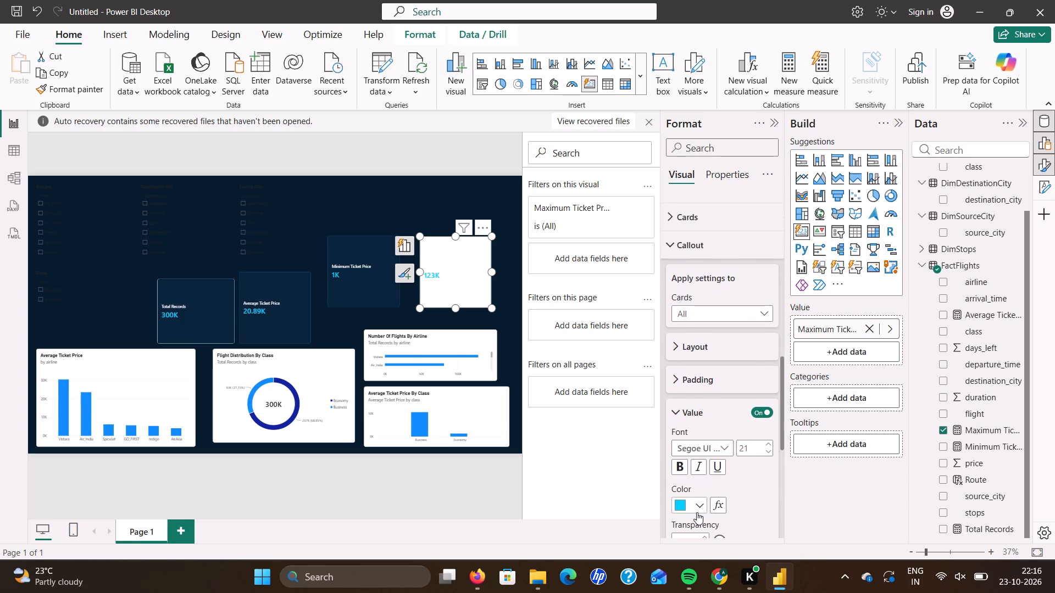
pyautogui.click(697, 512)
pyautogui.click(718, 484)
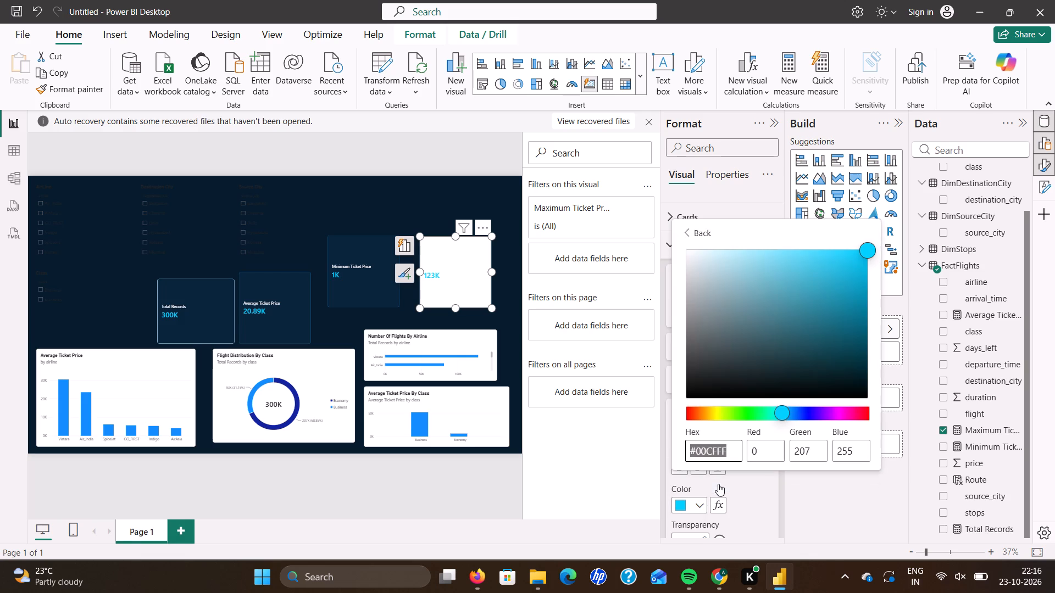
pyautogui.click(755, 484)
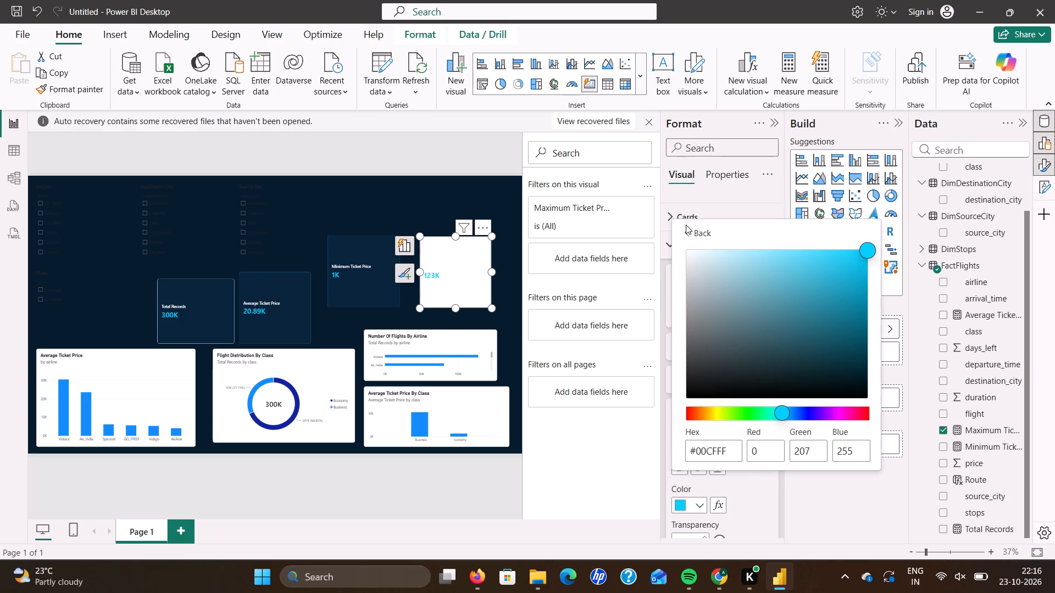
pyautogui.click(688, 230)
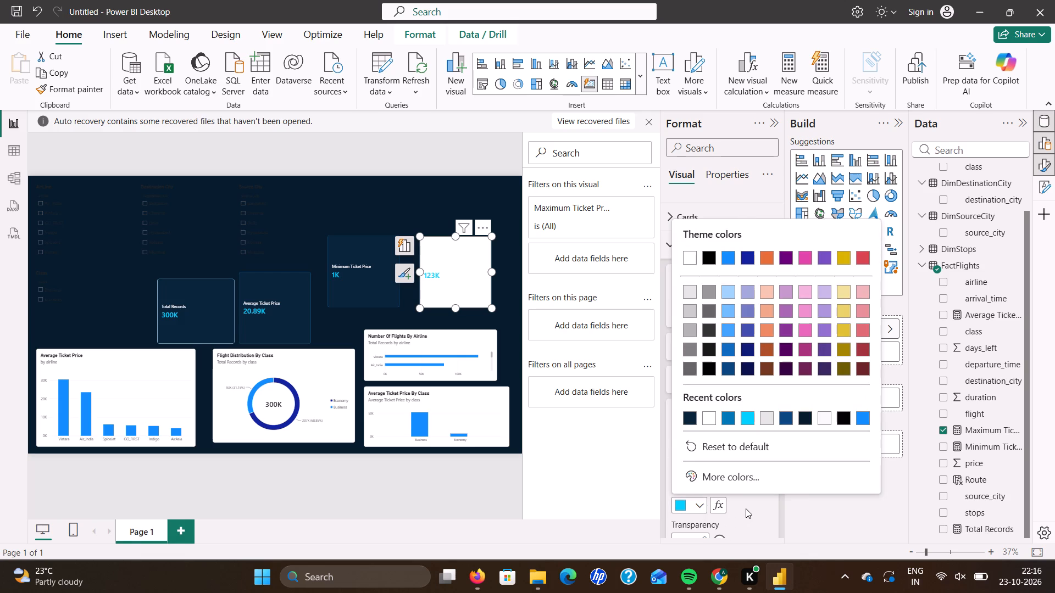
pyautogui.click(746, 508)
pyautogui.click(674, 415)
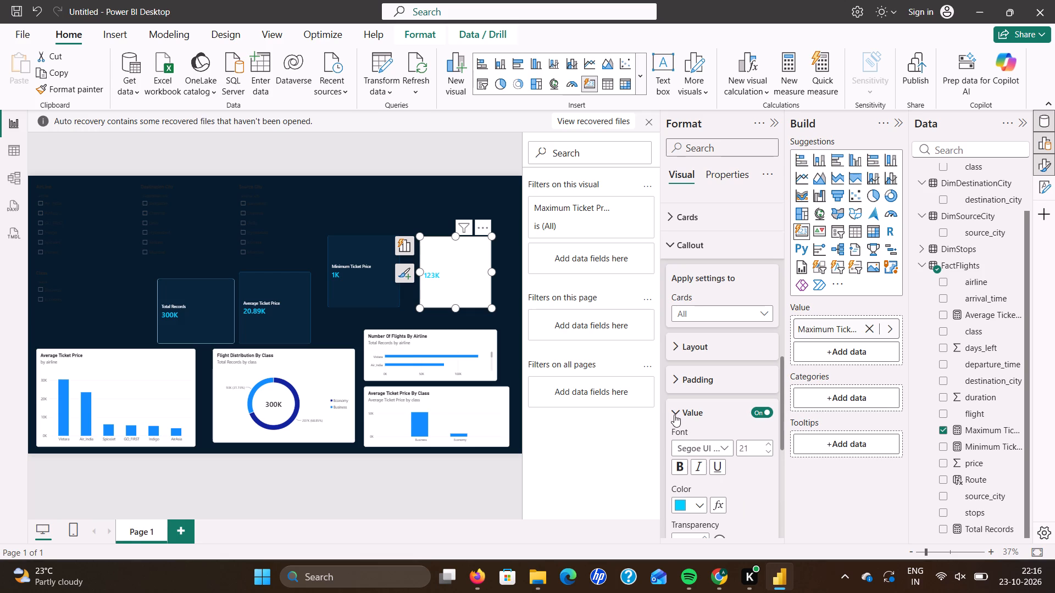
# Check the callout label colour of the Maximum Ticket Price card without changing it.
pyautogui.scroll(-1, 674, 415)
pyautogui.click(674, 415)
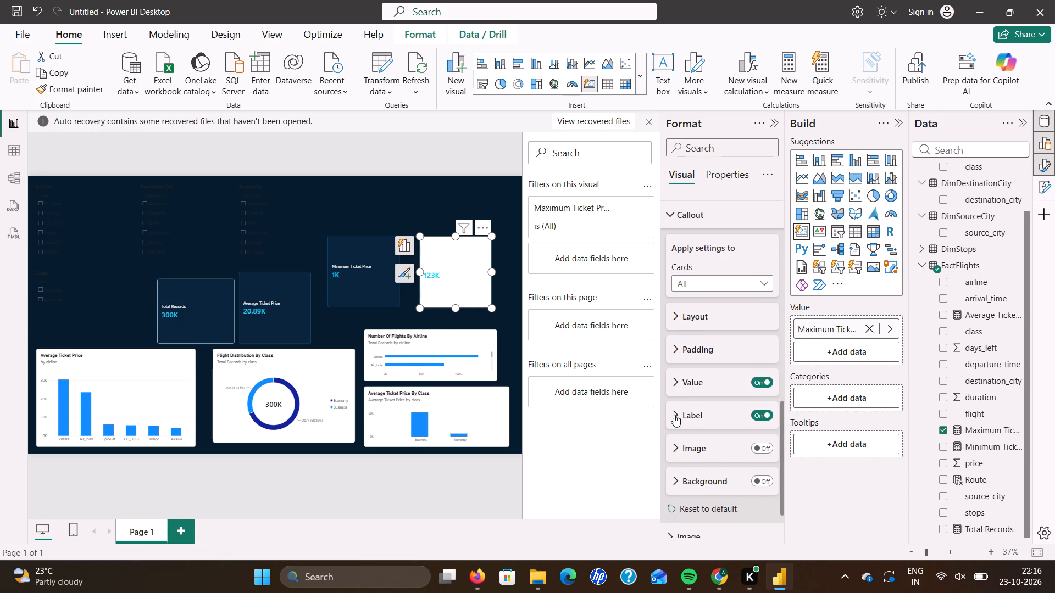
pyautogui.scroll(-1, 674, 415)
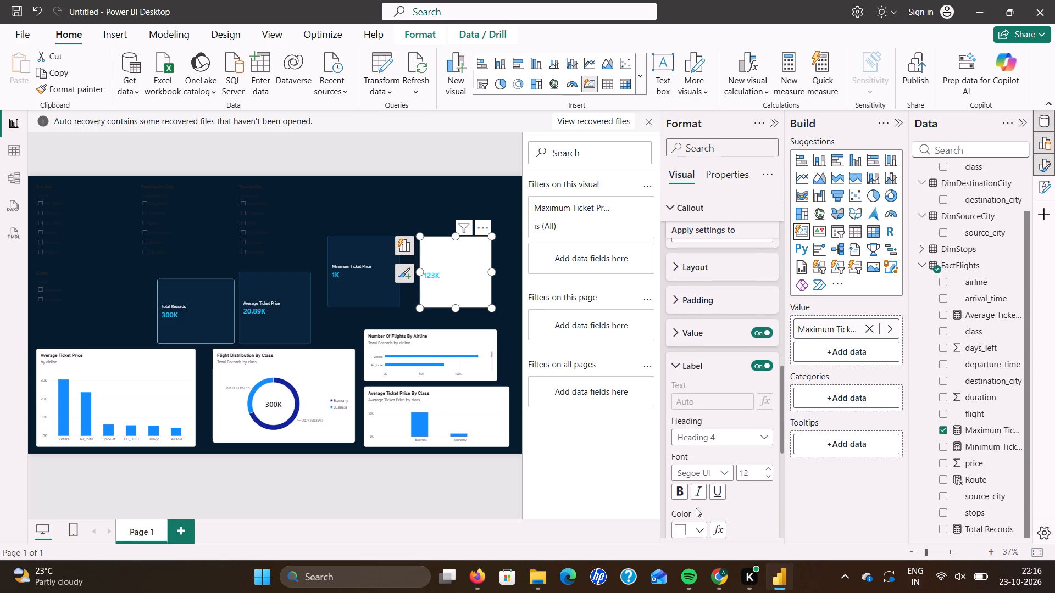
pyautogui.click(699, 528)
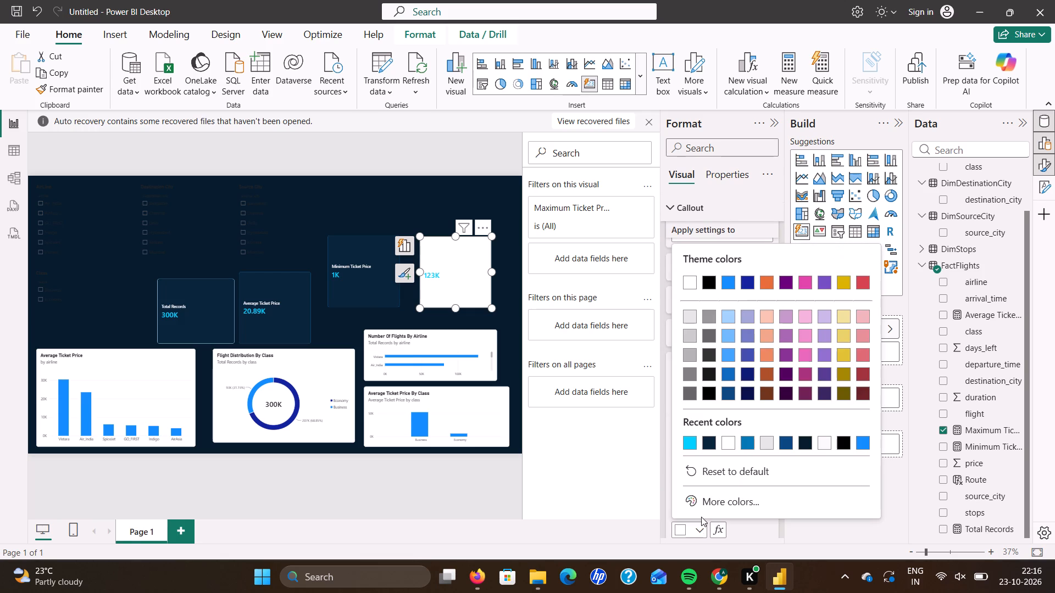
pyautogui.click(713, 505)
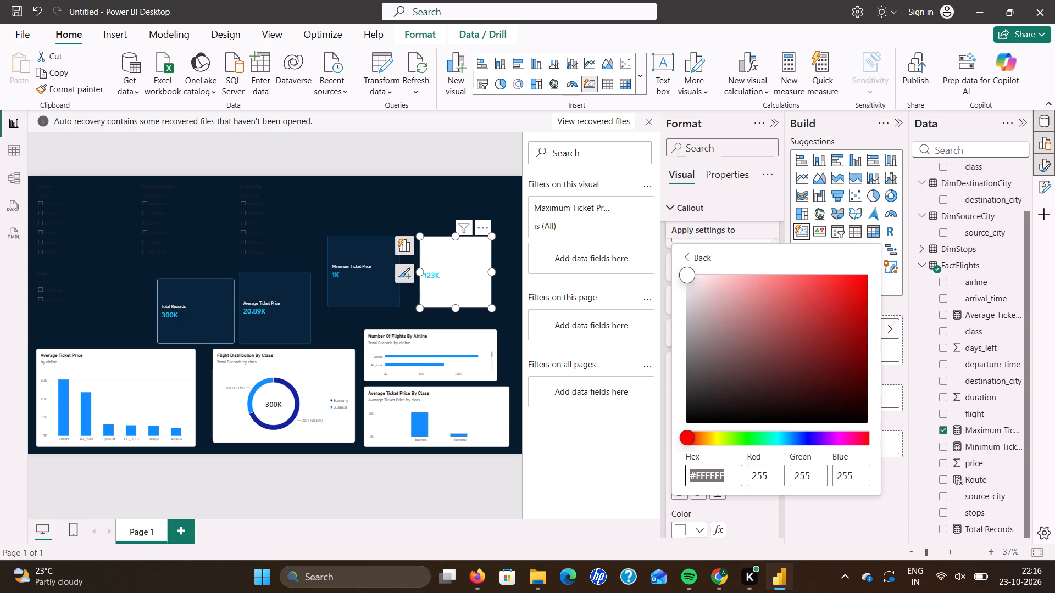
pyautogui.click(748, 518)
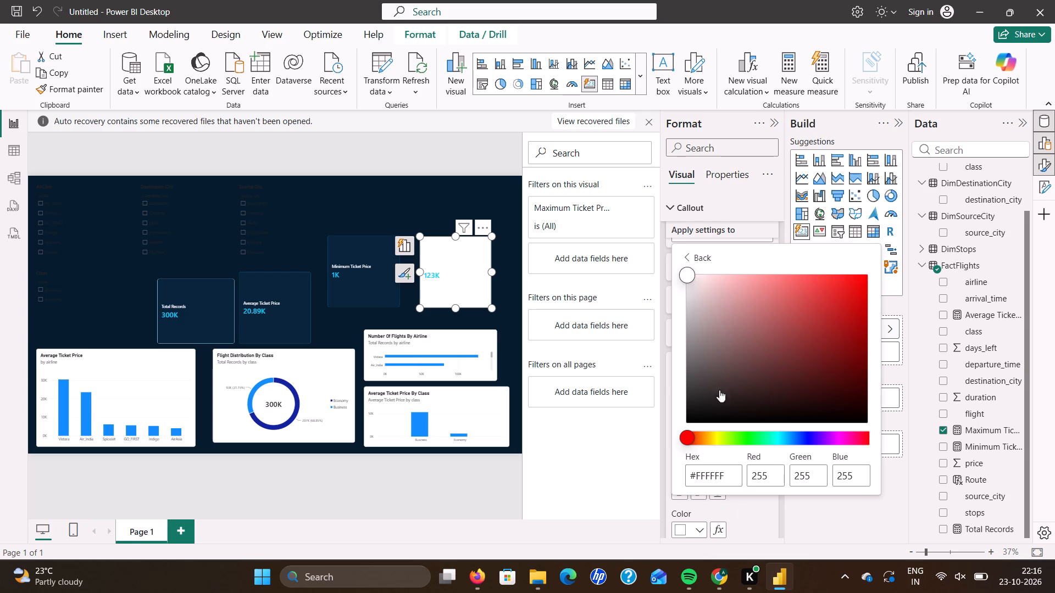
pyautogui.click(686, 254)
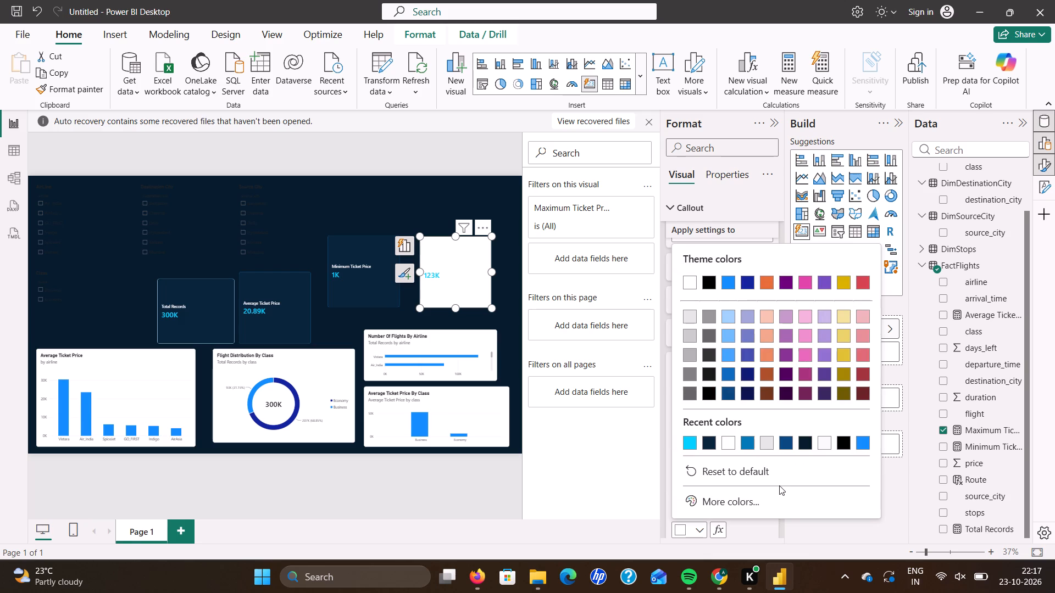
pyautogui.click(759, 528)
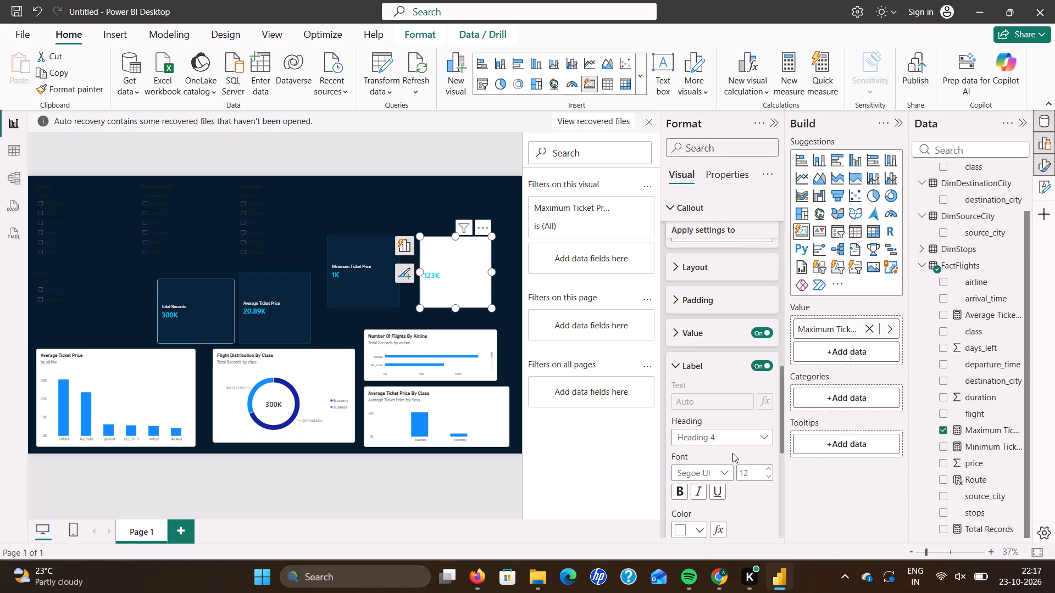
# Recheck the visual border and background colour settings of the Maximum Ticket Price card.
pyautogui.scroll(3, 724, 427)
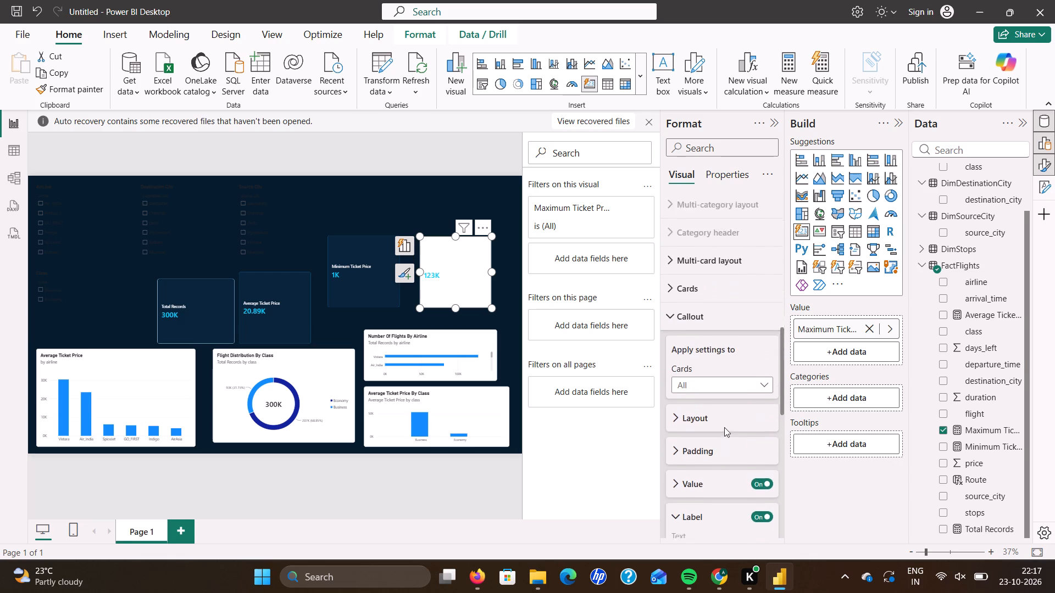
pyautogui.scroll(4, 724, 427)
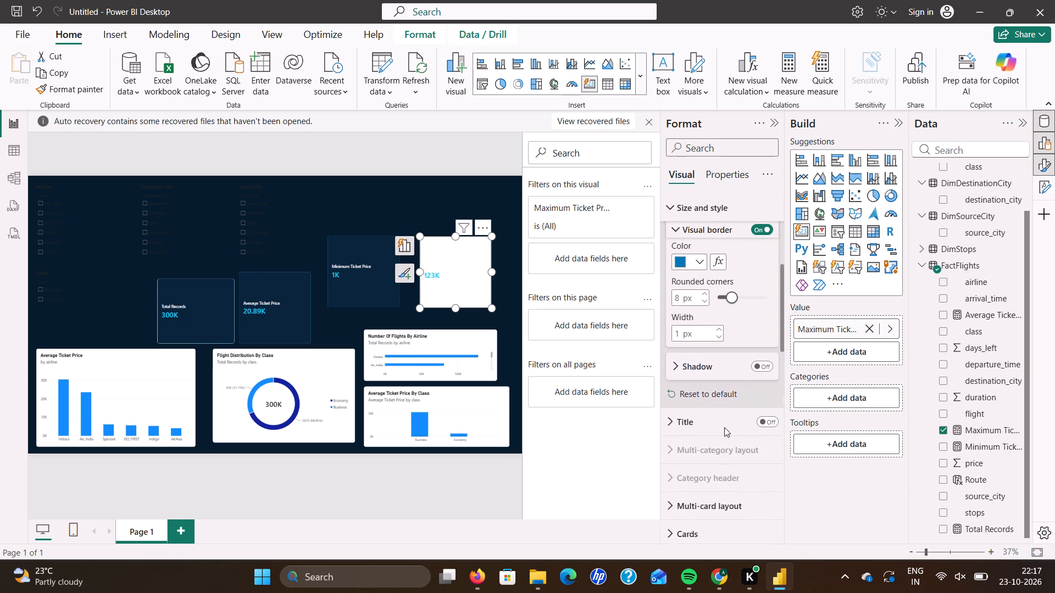
pyautogui.scroll(2, 724, 427)
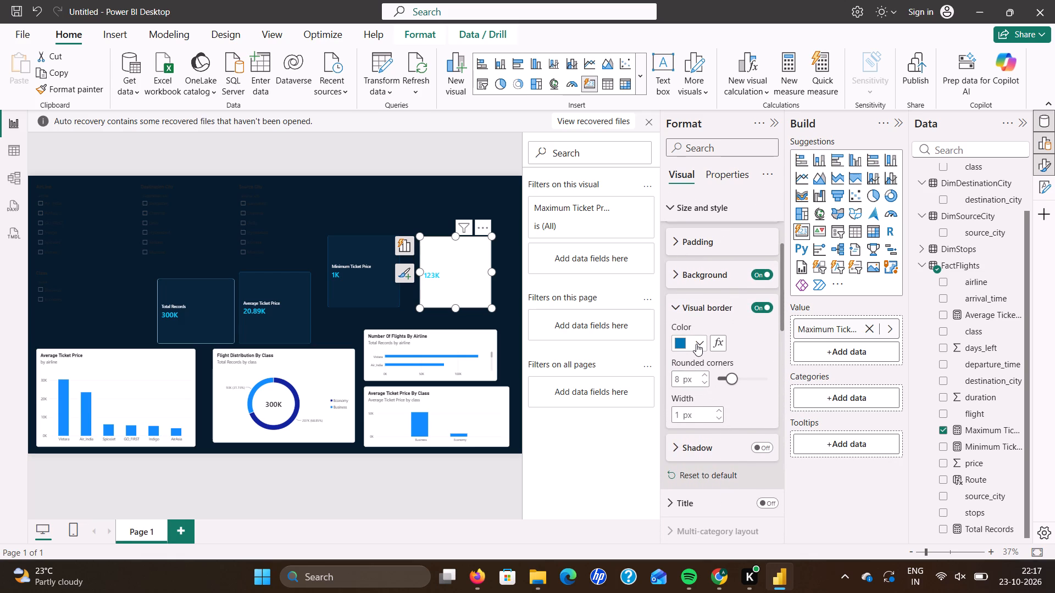
pyautogui.click(696, 342)
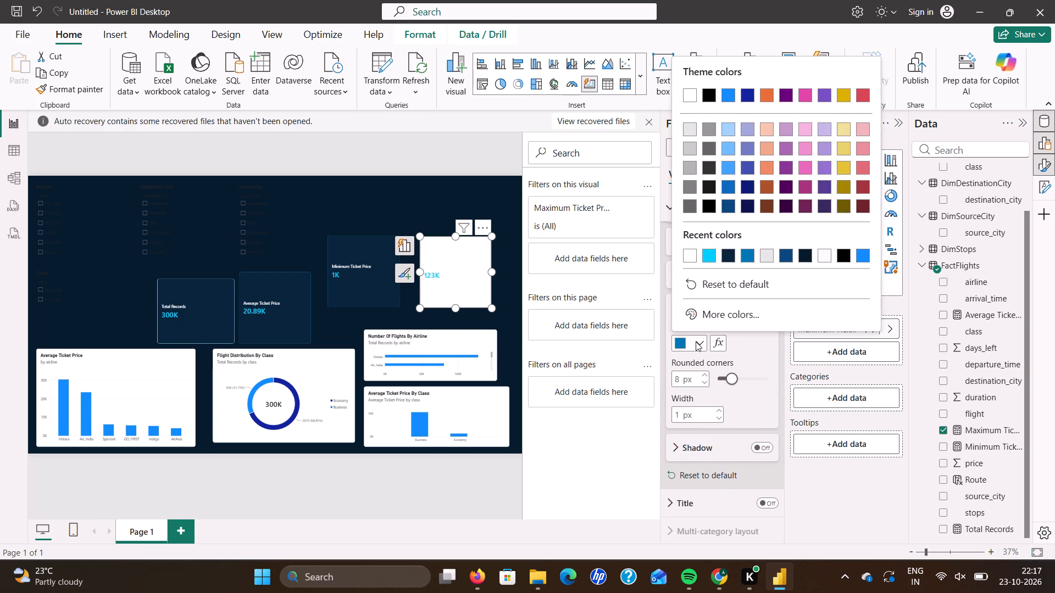
pyautogui.click(725, 309)
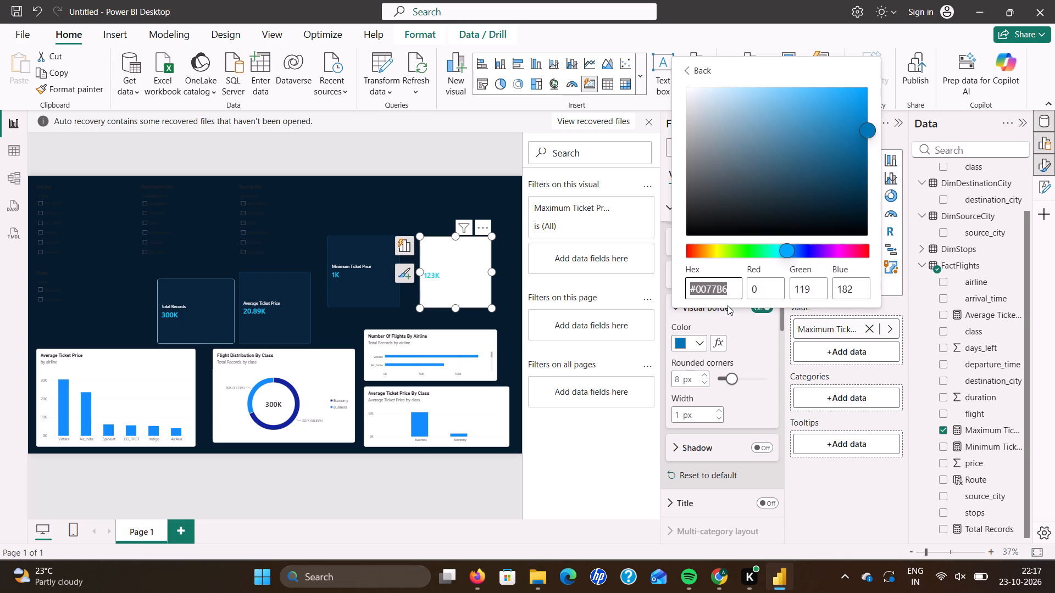
pyautogui.click(751, 353)
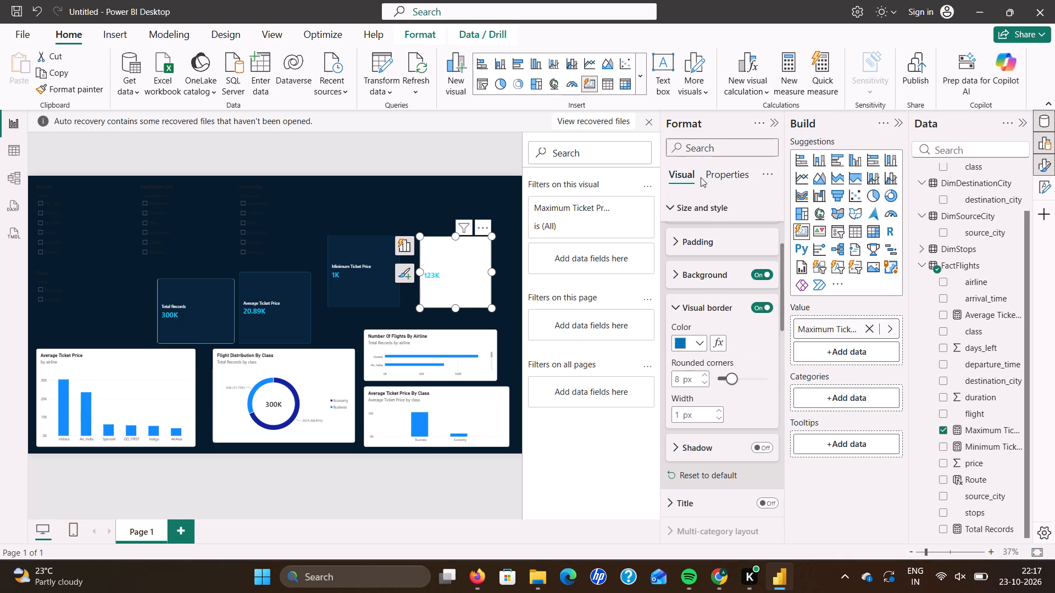
pyautogui.scroll(2, 731, 344)
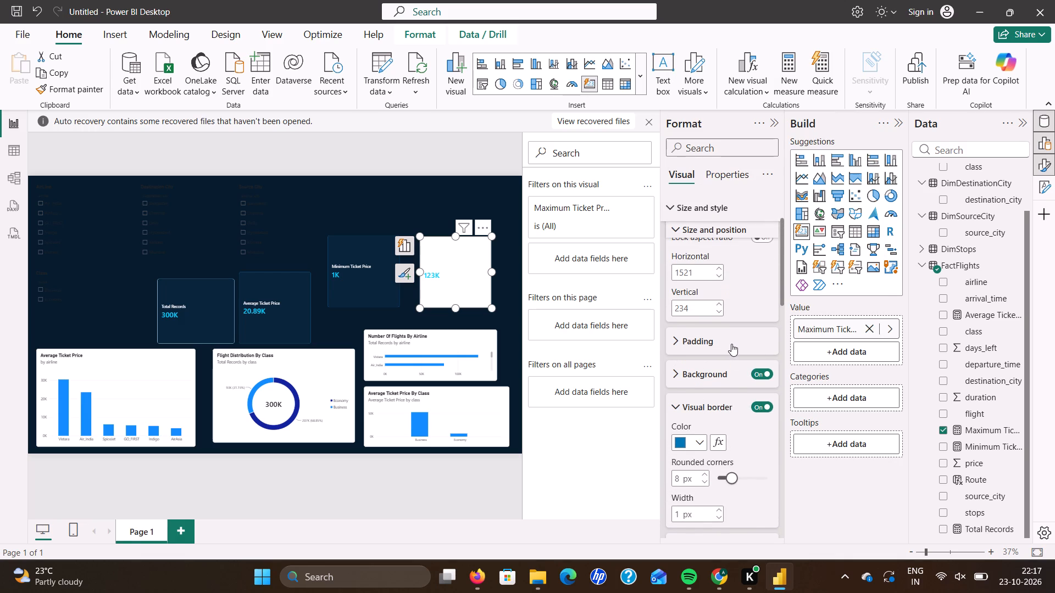
pyautogui.hscroll(1, 745, 303)
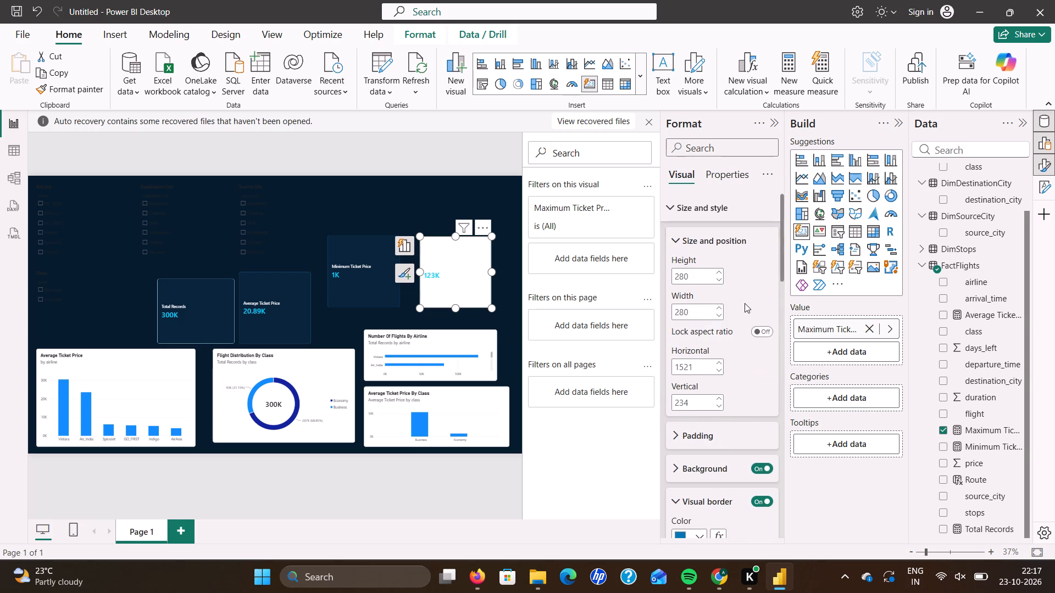
pyautogui.hscroll(1, 745, 303)
pyautogui.click(679, 363)
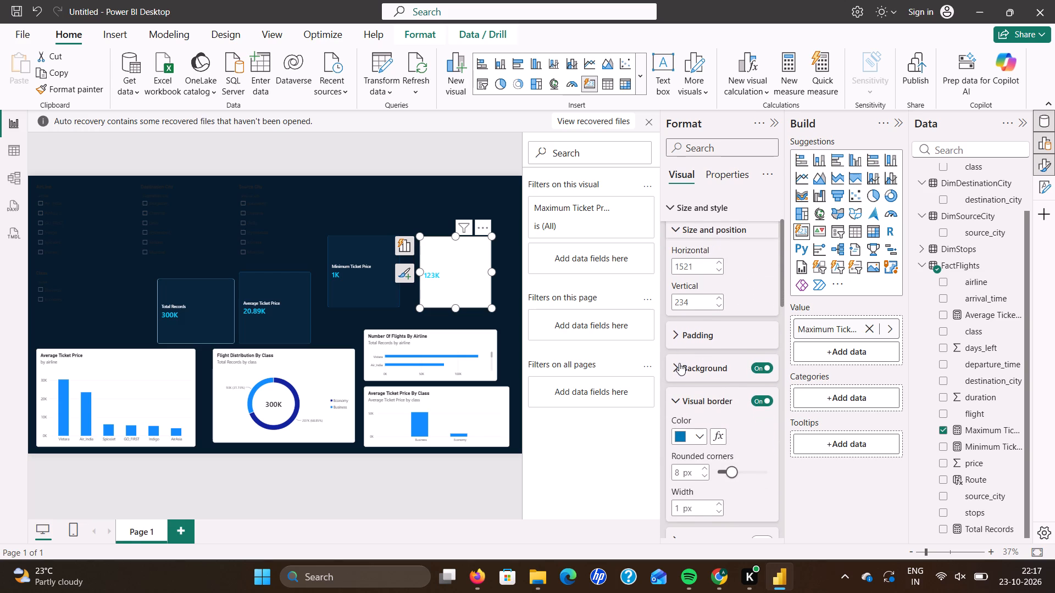
pyautogui.click(699, 399)
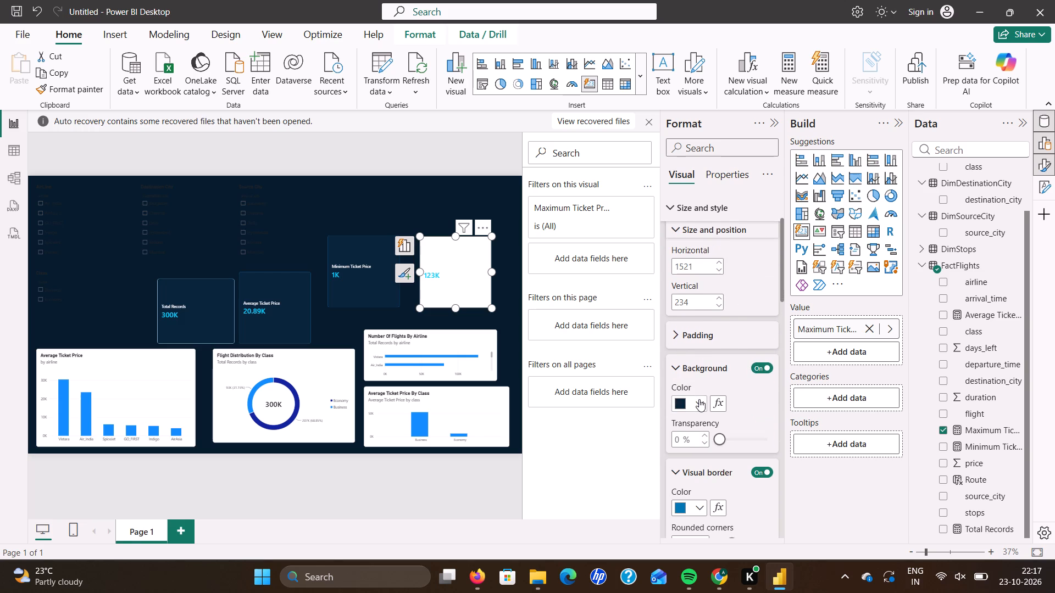
pyautogui.click(750, 418)
# Deselect the card and examine the page's canvas background settings.
pyautogui.click(474, 492)
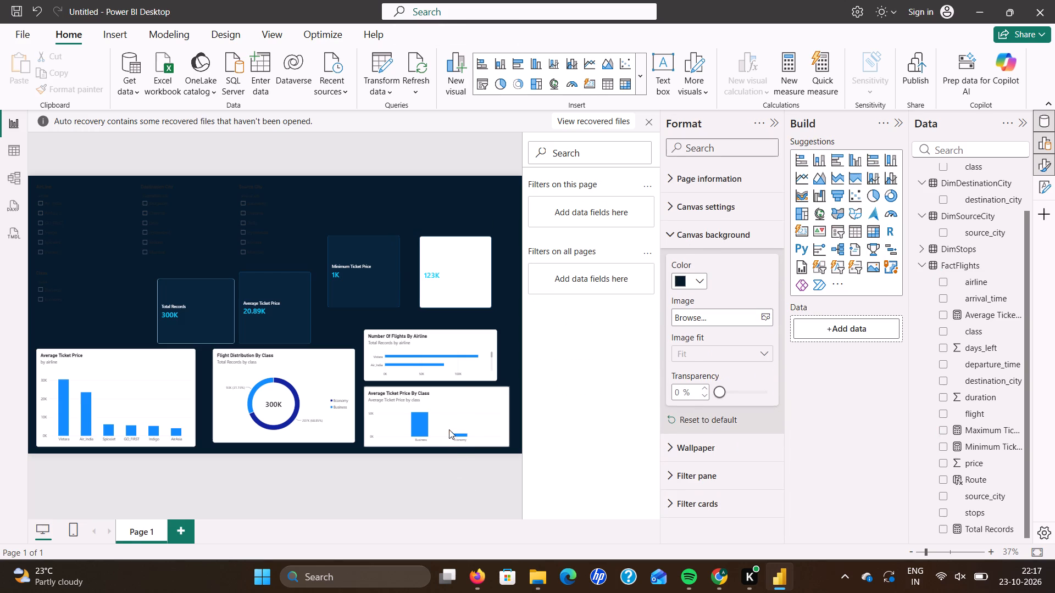
pyautogui.scroll(-1, 459, 383)
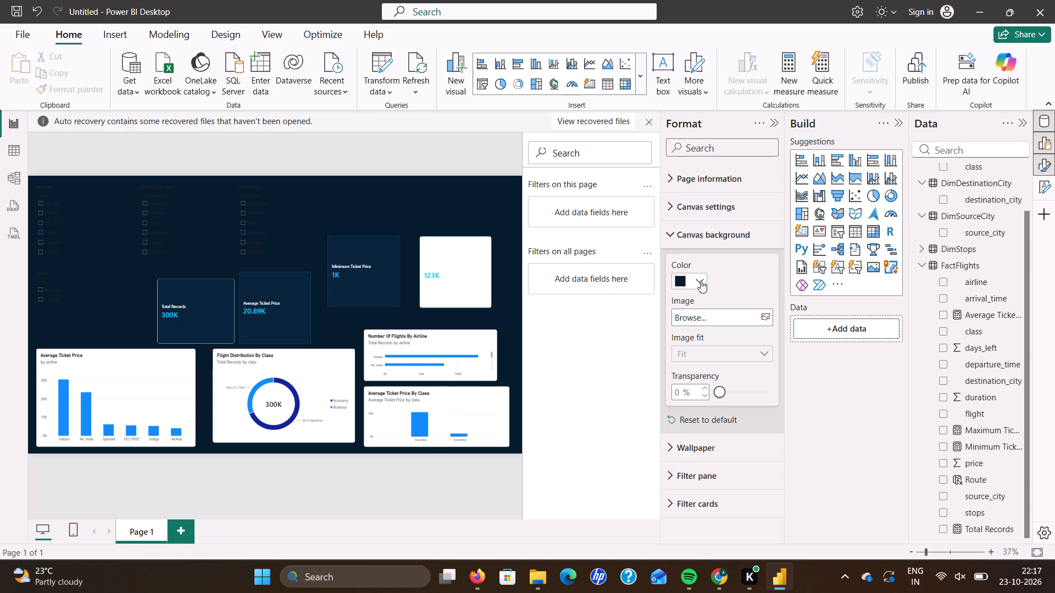
pyautogui.click(674, 237)
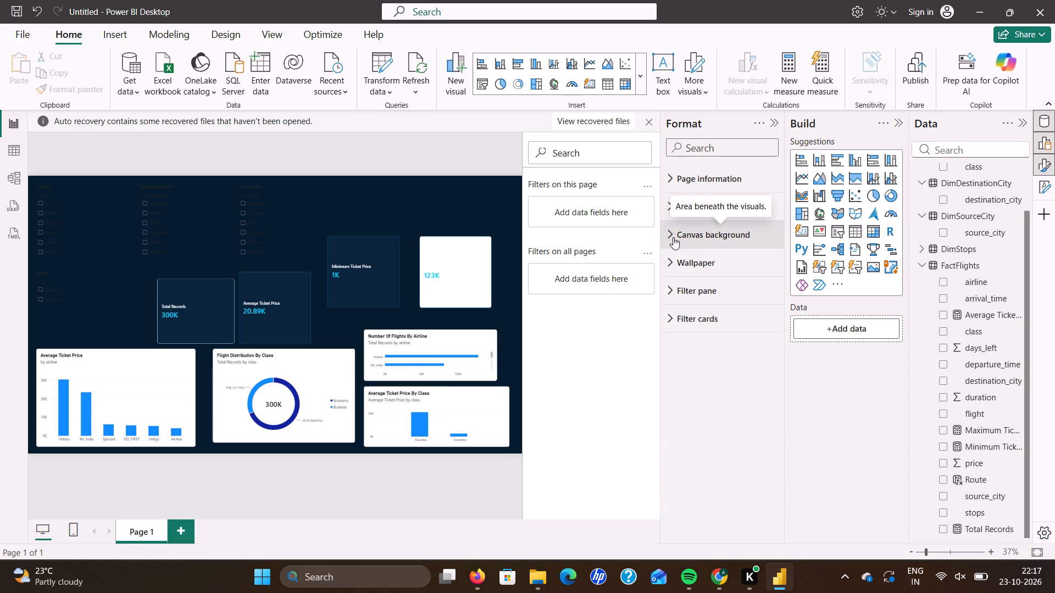
pyautogui.click(673, 237)
pyautogui.scroll(-1, 697, 356)
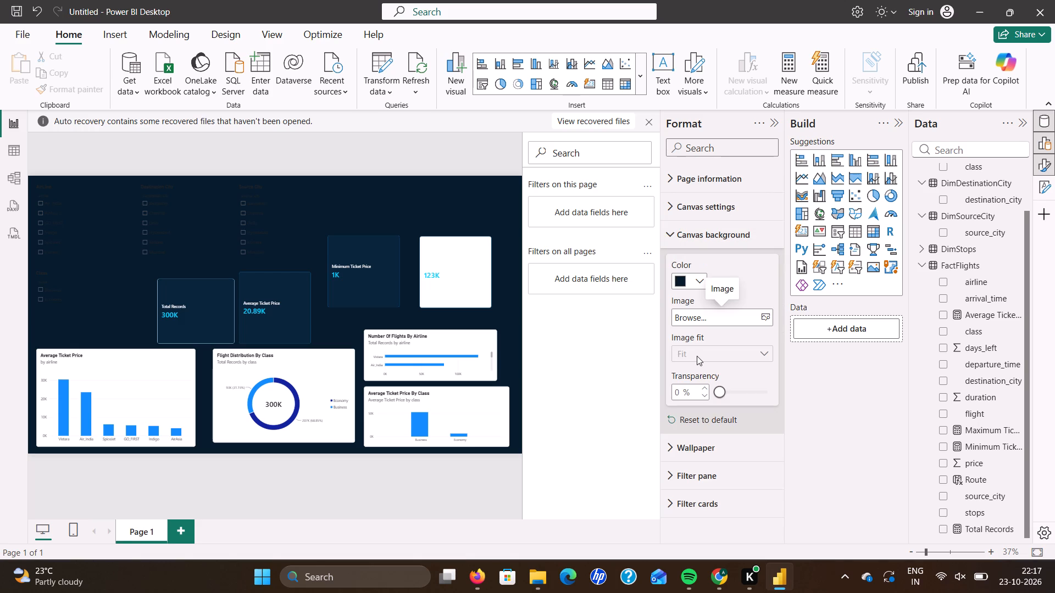
pyautogui.scroll(-1, 697, 356)
pyautogui.scroll(-1, 726, 422)
pyautogui.click(714, 584)
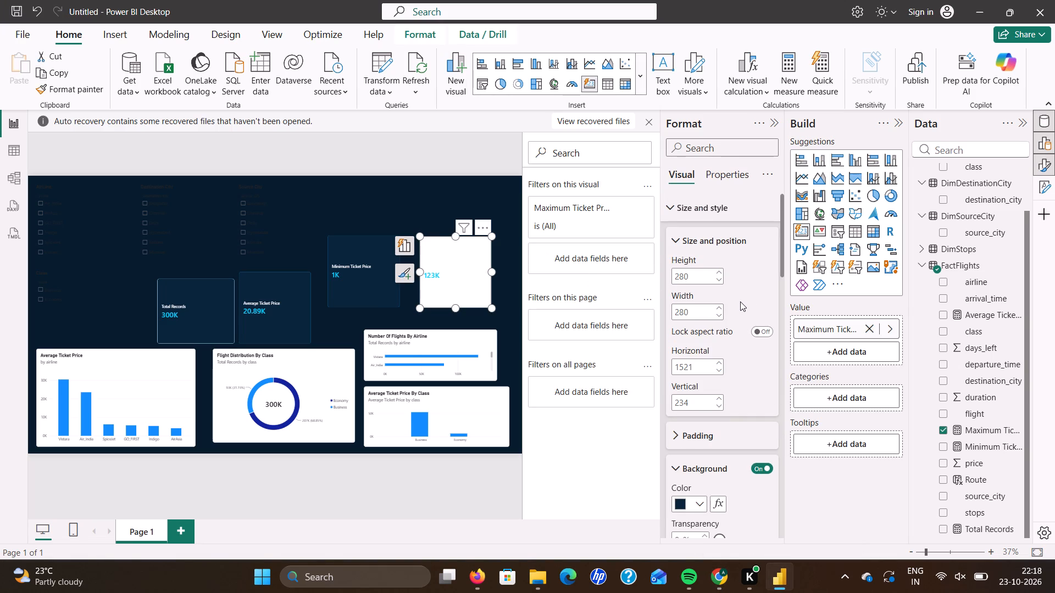
pyautogui.scroll(-3, 740, 301)
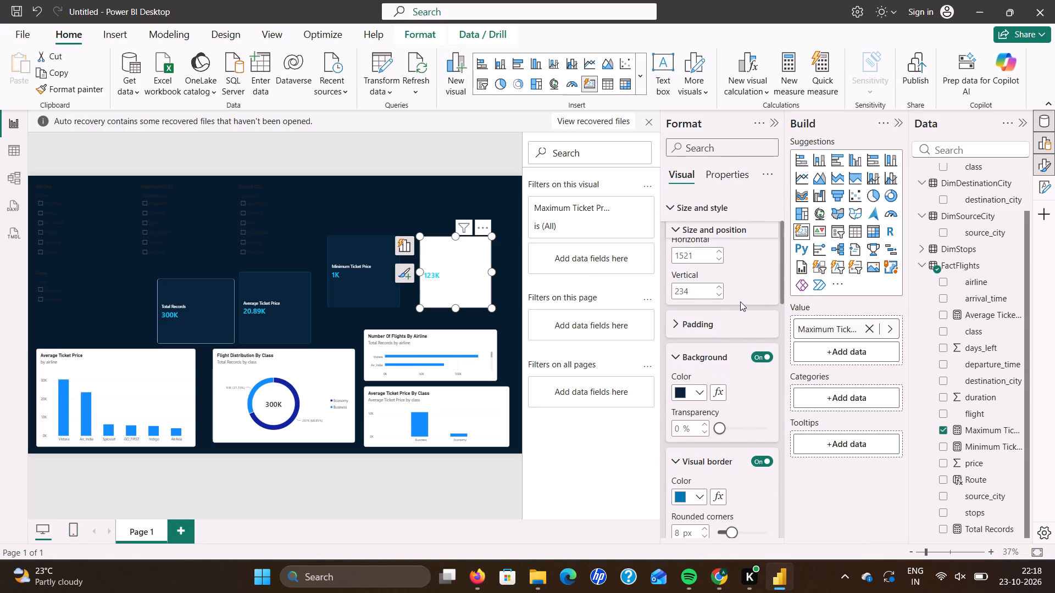
pyautogui.click(740, 301)
pyautogui.click(481, 269)
# Examine the background, visual border and callout label settings of the Minimum Ticket Price card for comparison.
pyautogui.click(381, 266)
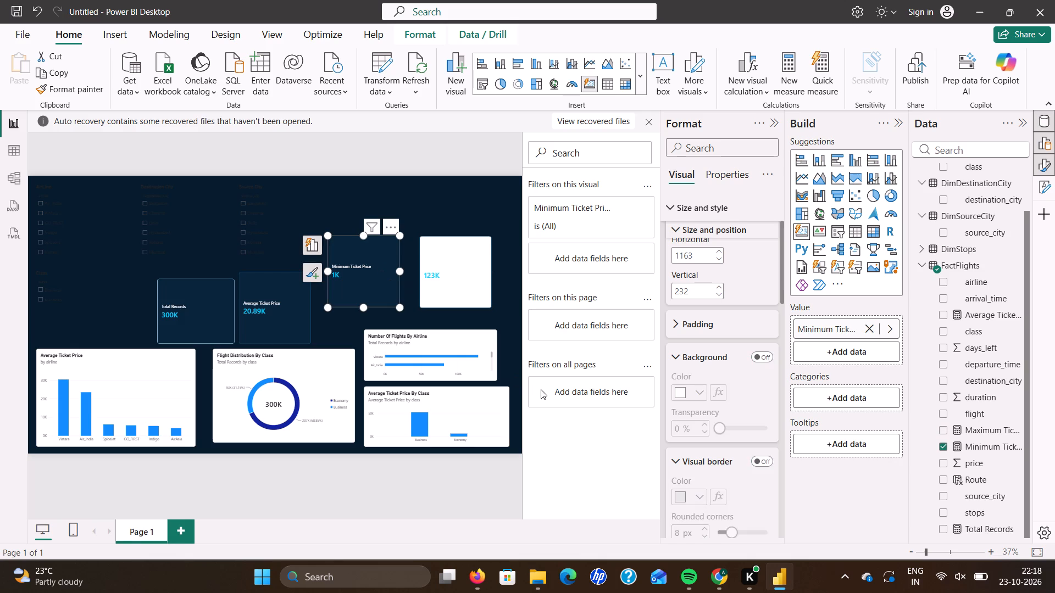
pyautogui.scroll(-2, 705, 383)
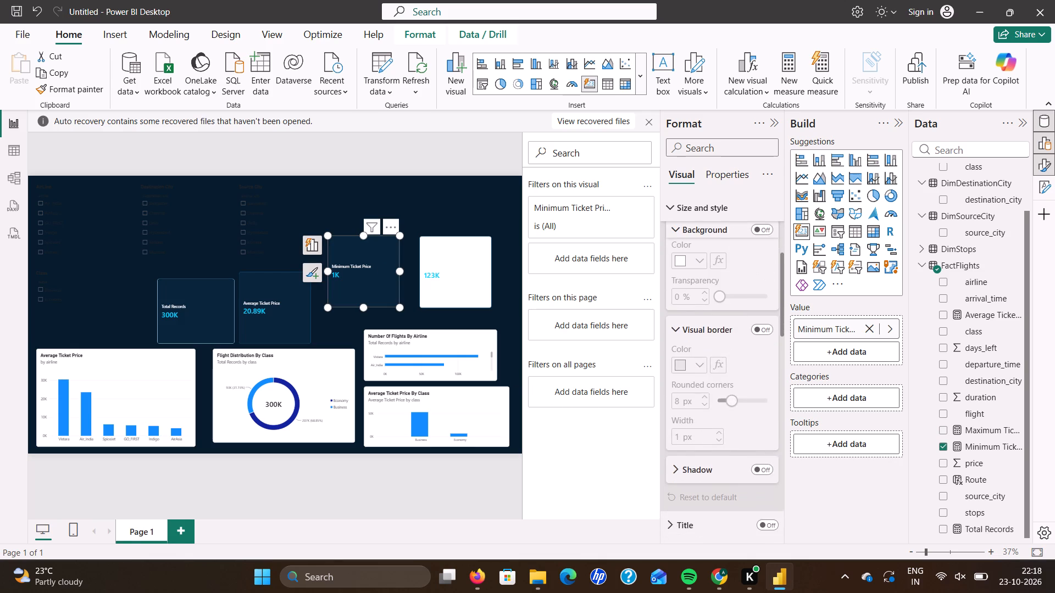
pyautogui.scroll(-2, 705, 383)
pyautogui.click(705, 383)
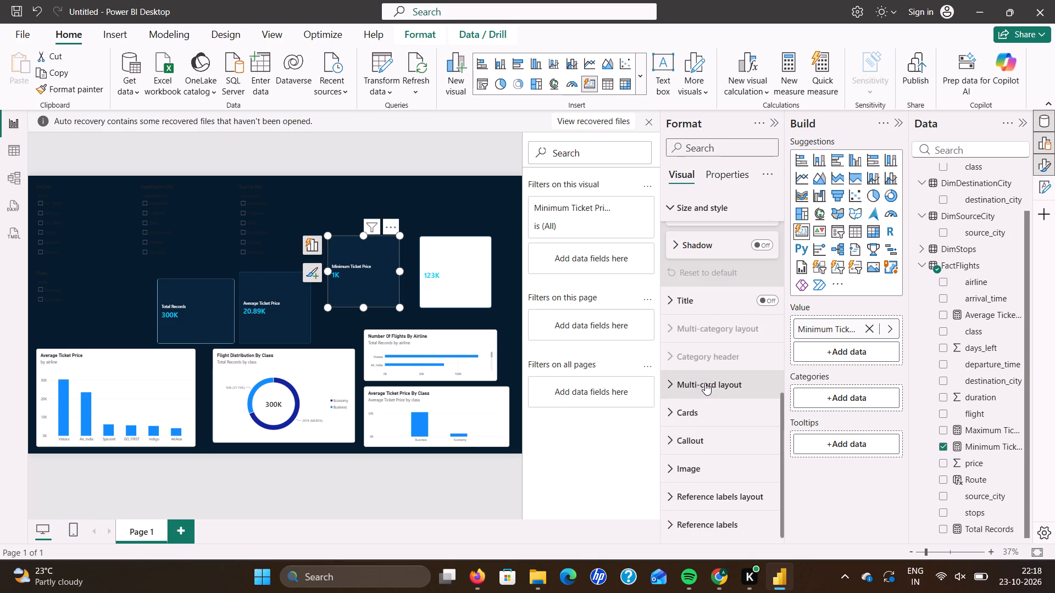
pyautogui.scroll(1, 705, 383)
pyautogui.scroll(-2, 705, 383)
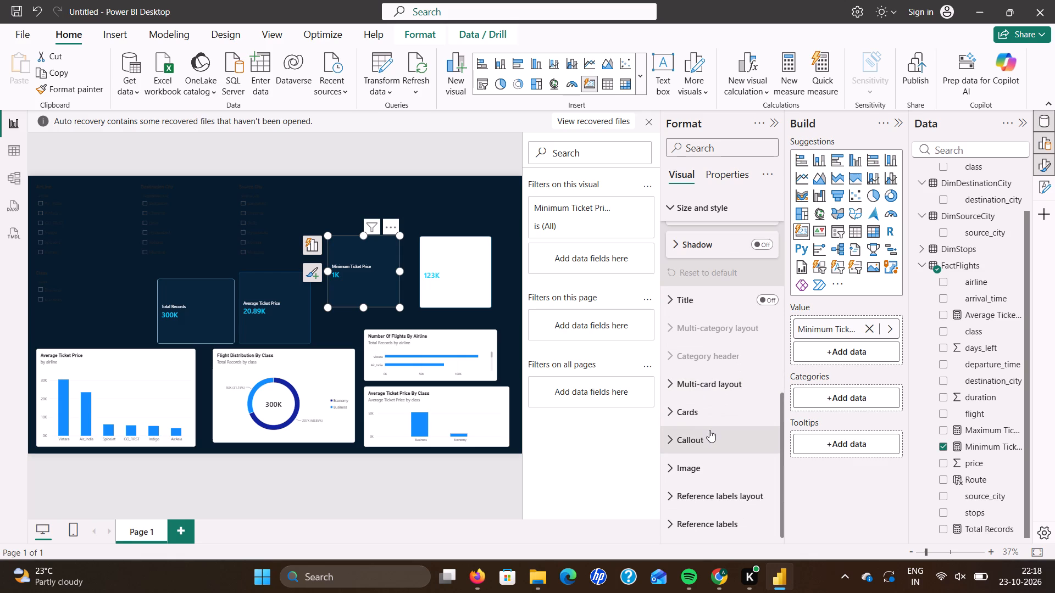
pyautogui.click(710, 434)
pyautogui.scroll(-5, 710, 434)
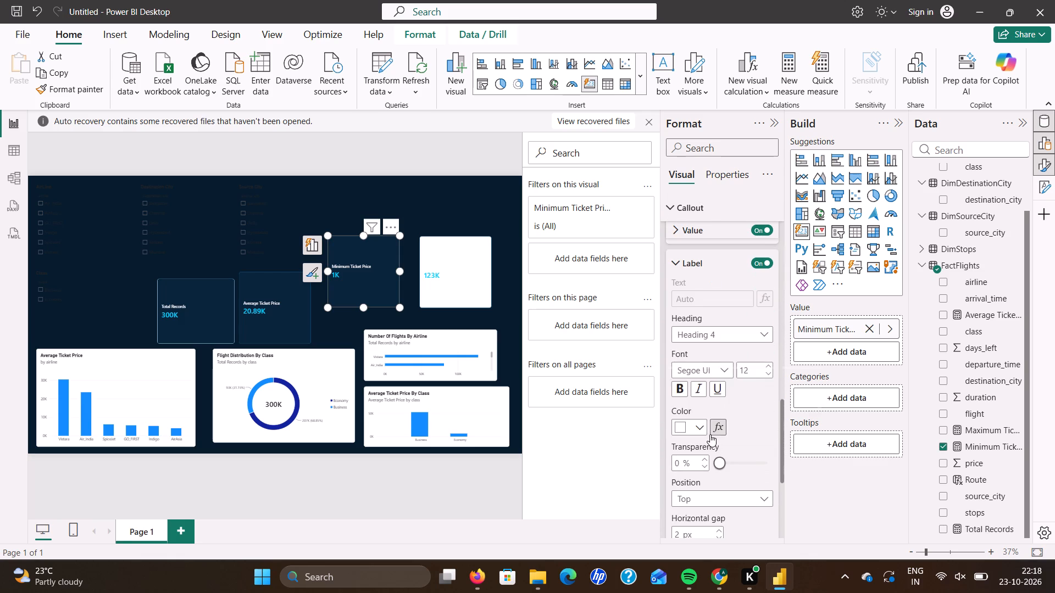
pyautogui.scroll(1, 711, 326)
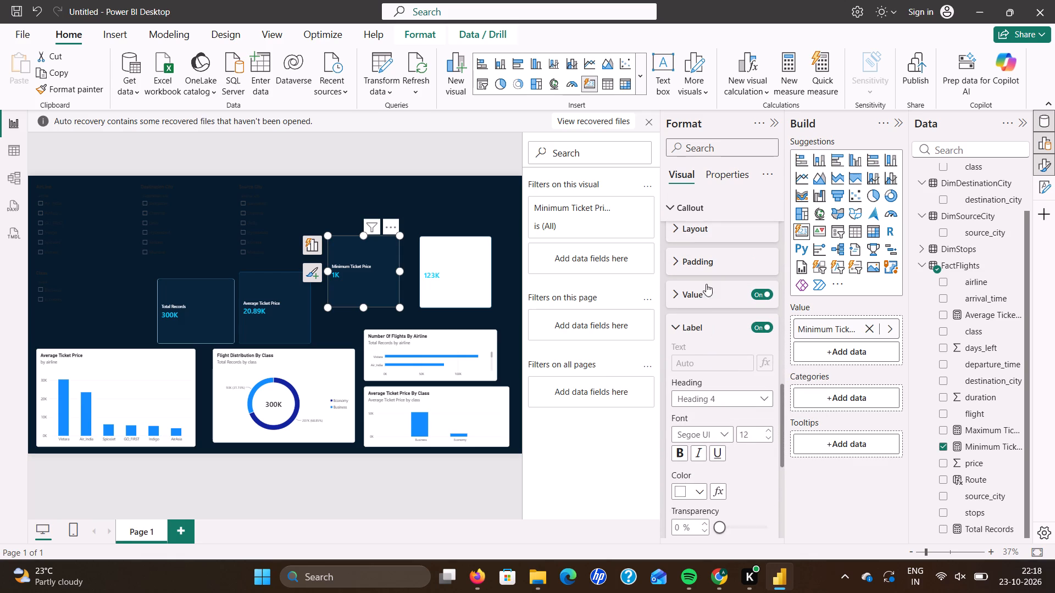
pyautogui.scroll(-3, 707, 323)
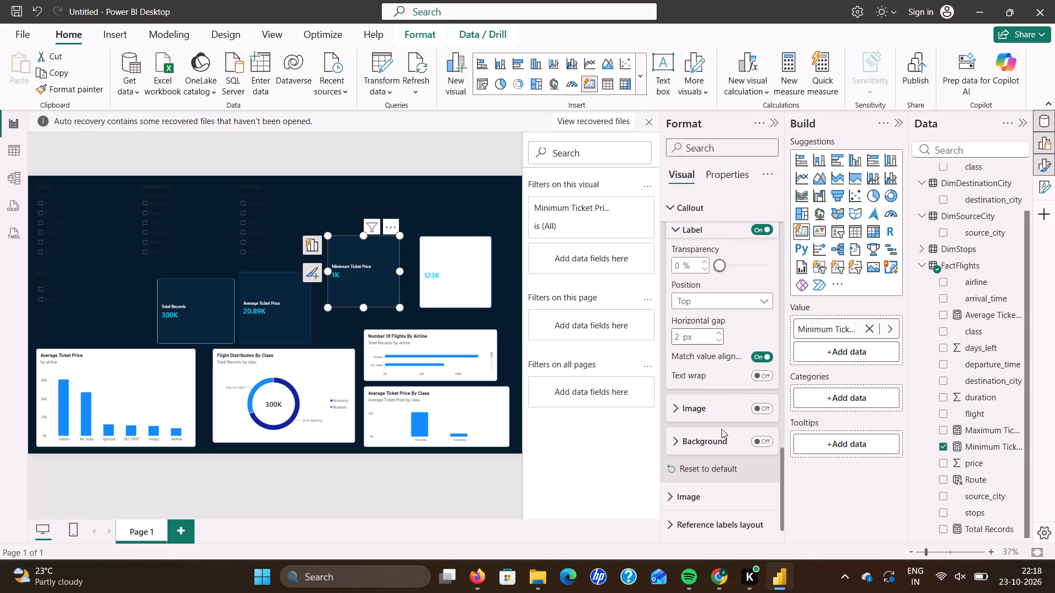
pyautogui.scroll(-1, 720, 429)
pyautogui.scroll(3, 720, 429)
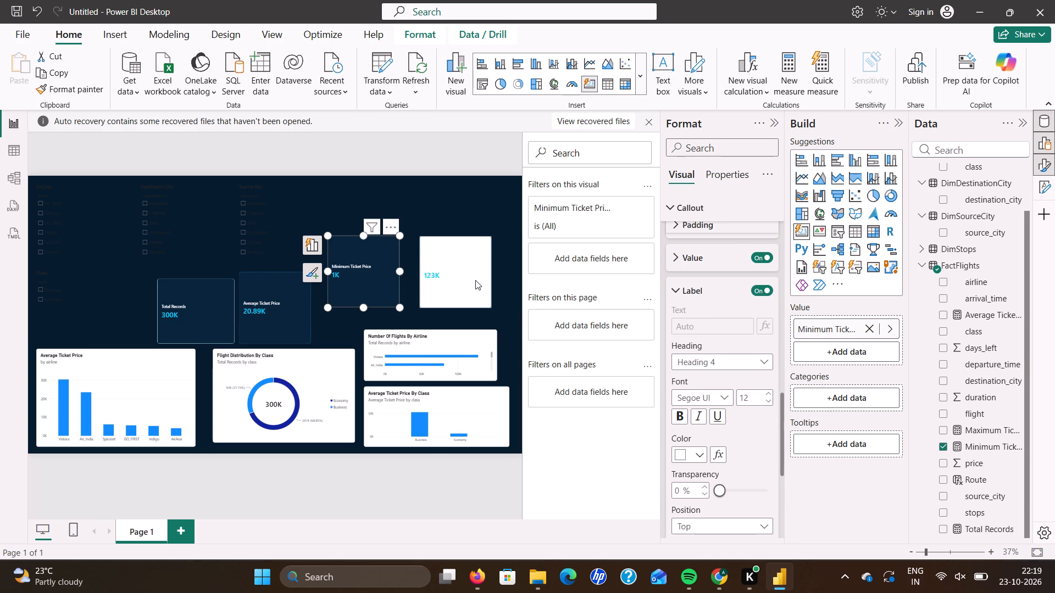
# Reselect the Maximum Ticket Price card and examine its callout settings, collapsing the label options.
pyautogui.click(475, 280)
pyautogui.scroll(1, 716, 409)
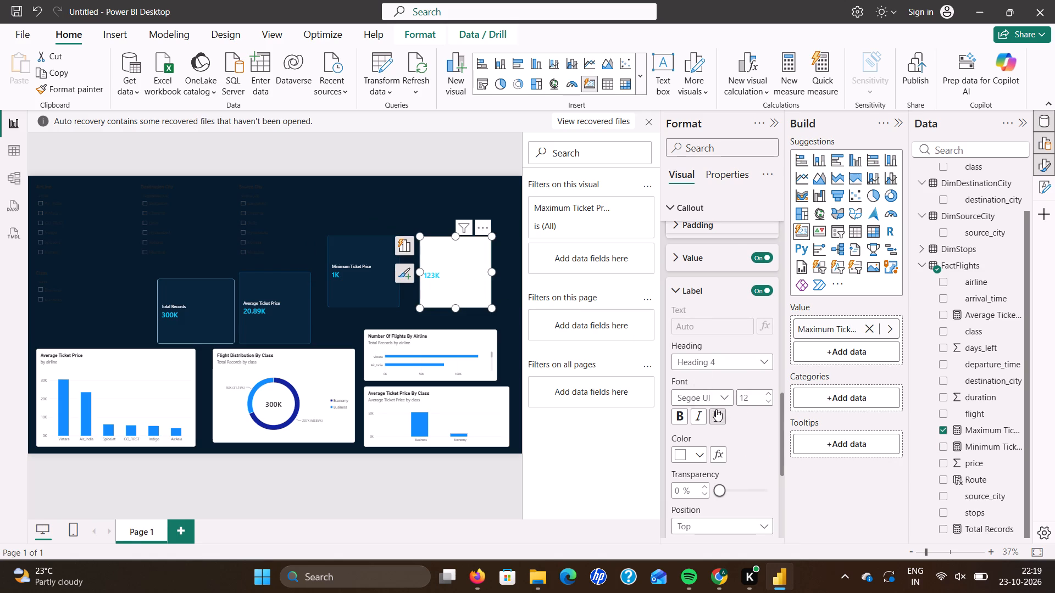
pyautogui.scroll(1, 716, 409)
pyautogui.scroll(-2, 716, 409)
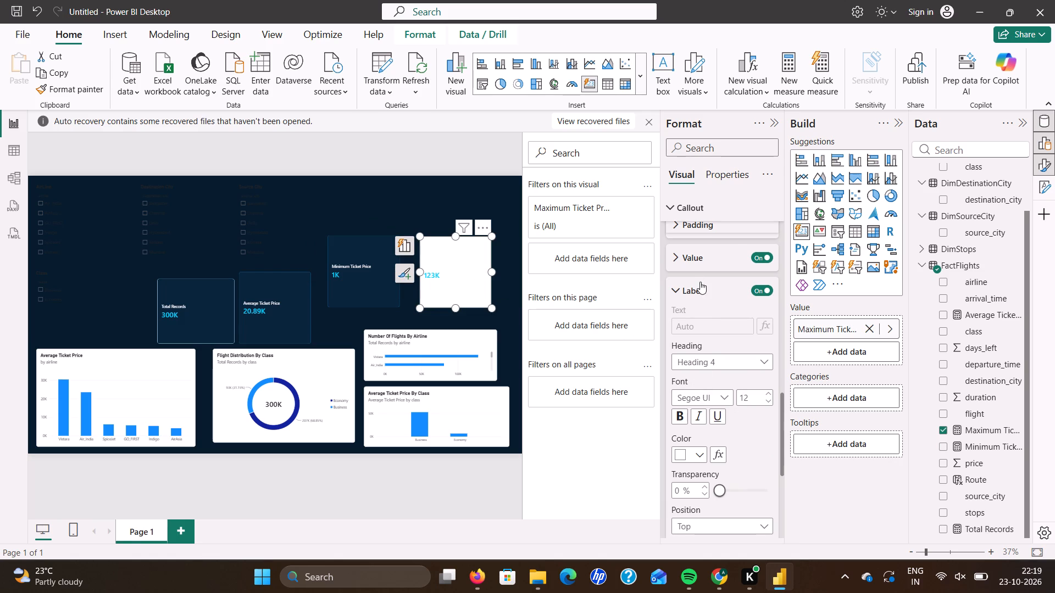
pyautogui.click(701, 284)
pyautogui.scroll(-1, 718, 381)
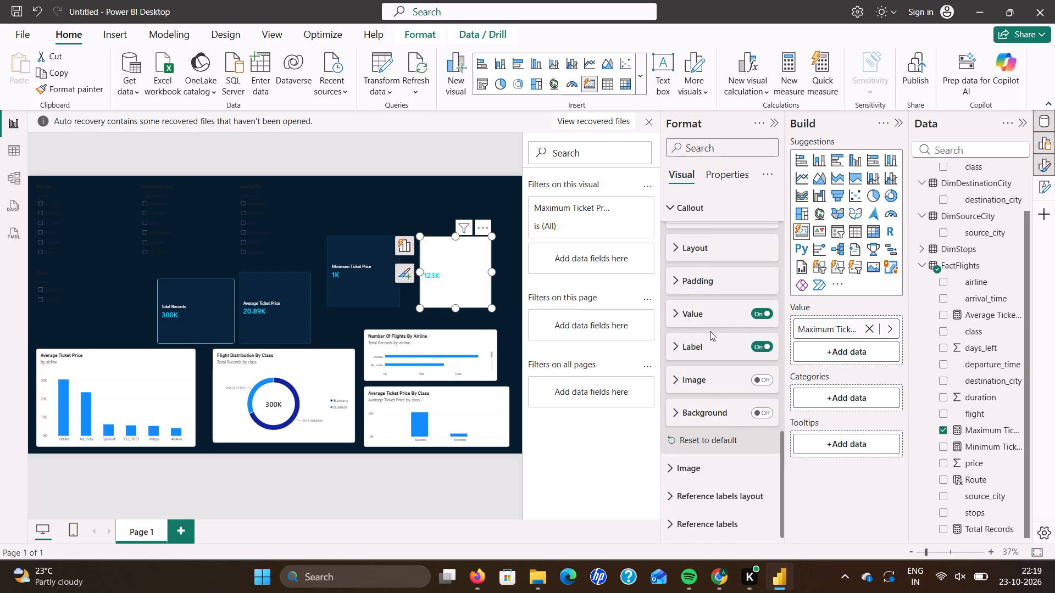
pyautogui.scroll(1, 707, 310)
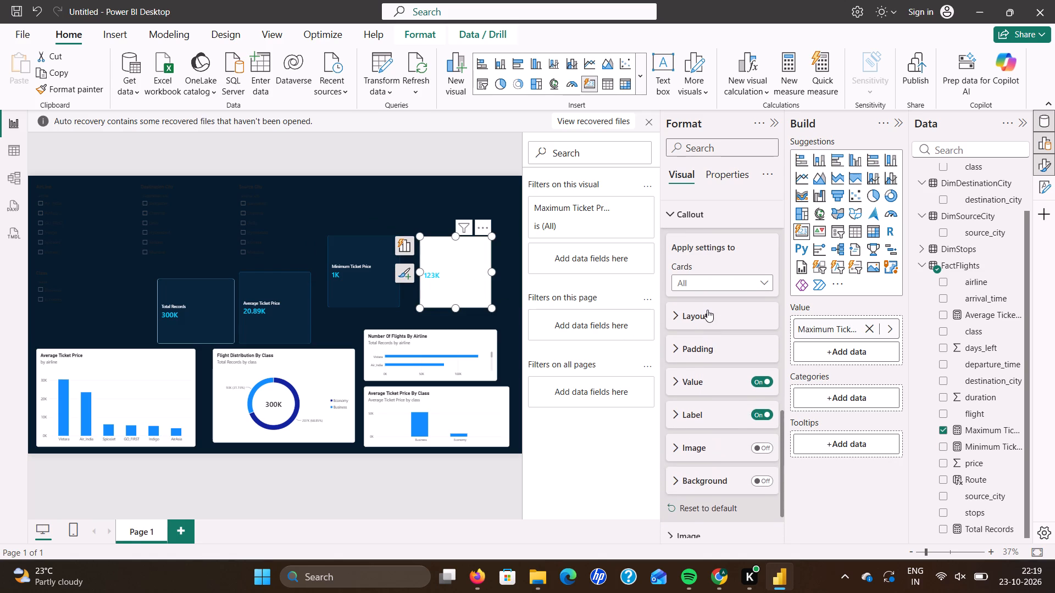
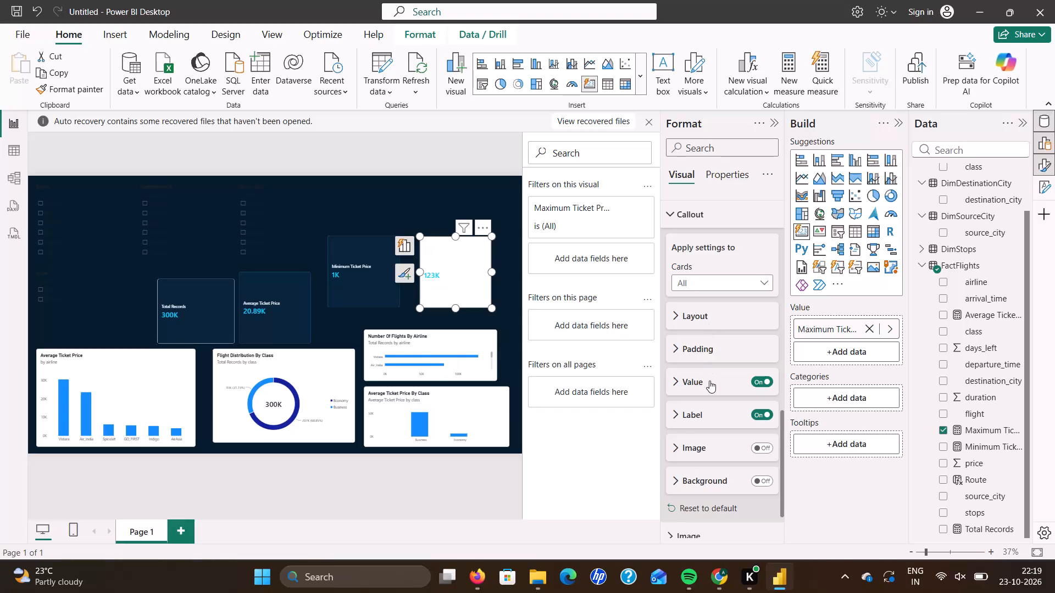
# Recolour the Maximum Ticket Price card's callout label, trying dark navy before settling on blue #0077B6.
pyautogui.scroll(-1, 709, 381)
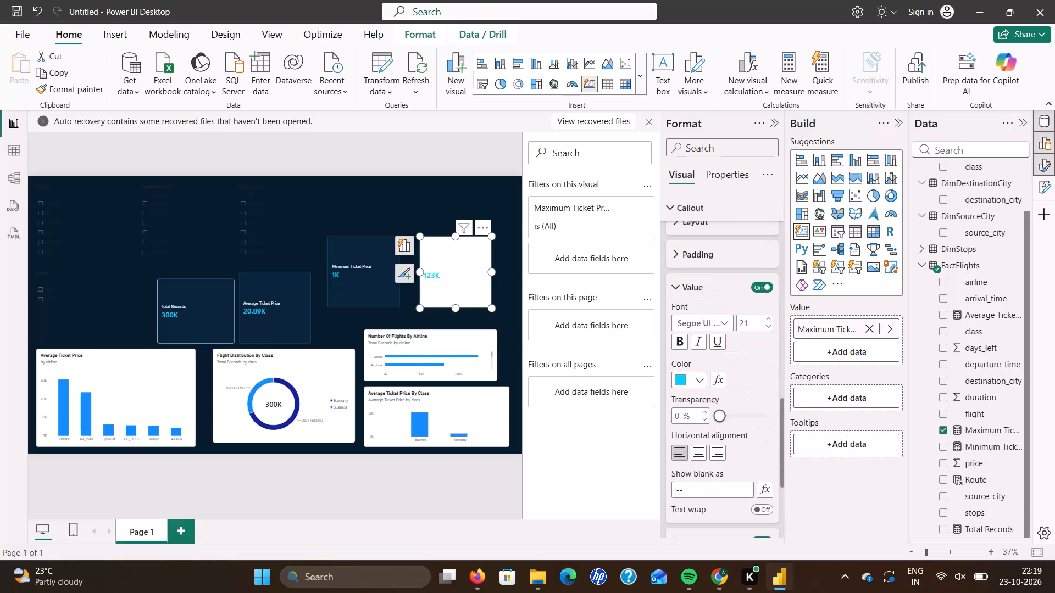
pyautogui.scroll(-1, 709, 381)
pyautogui.click(711, 270)
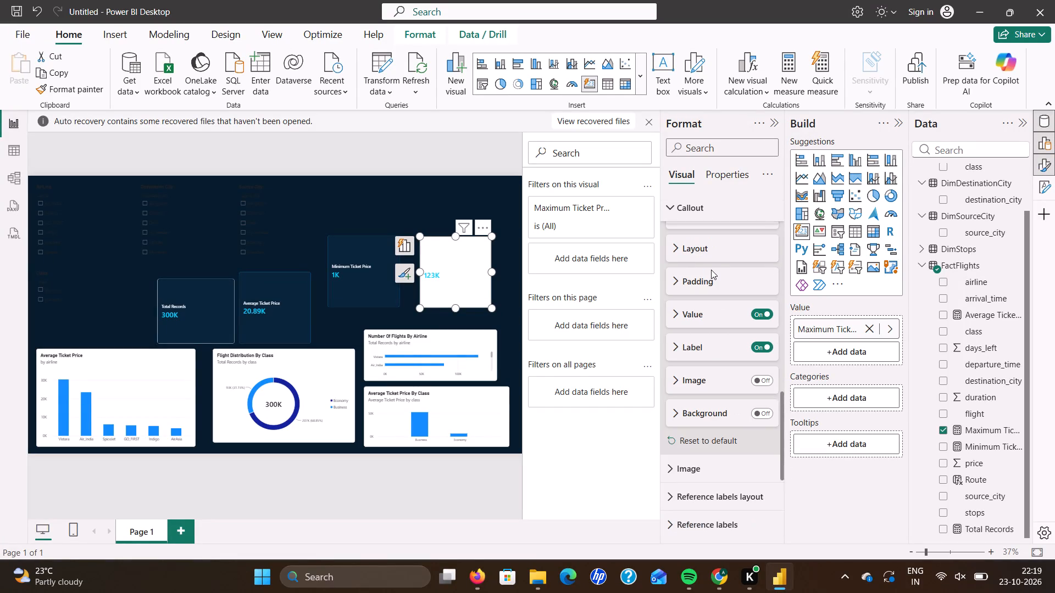
pyautogui.scroll(1, 741, 348)
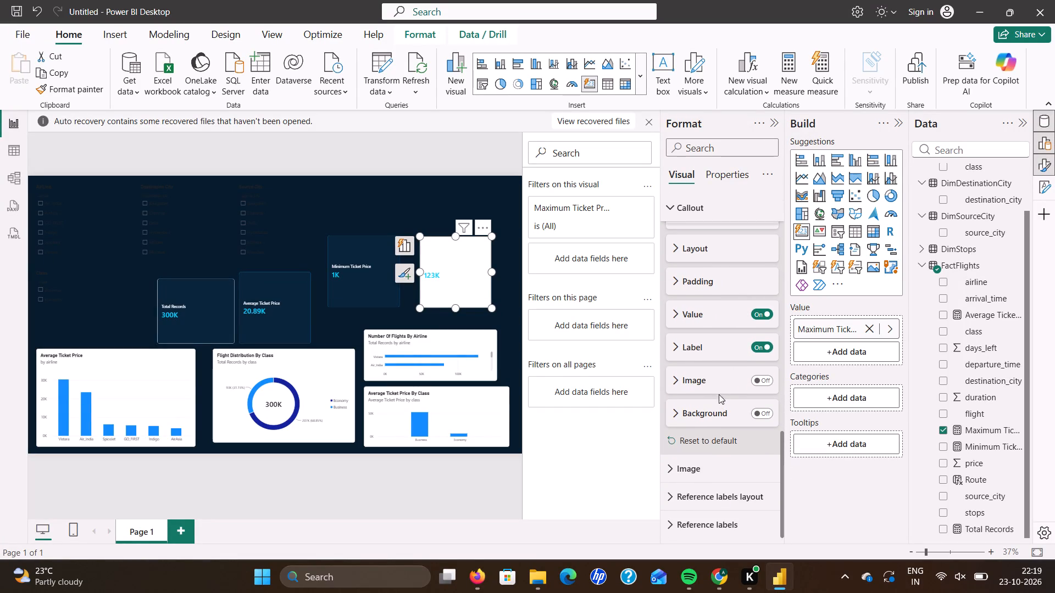
pyautogui.click(715, 351)
pyautogui.scroll(-1, 715, 351)
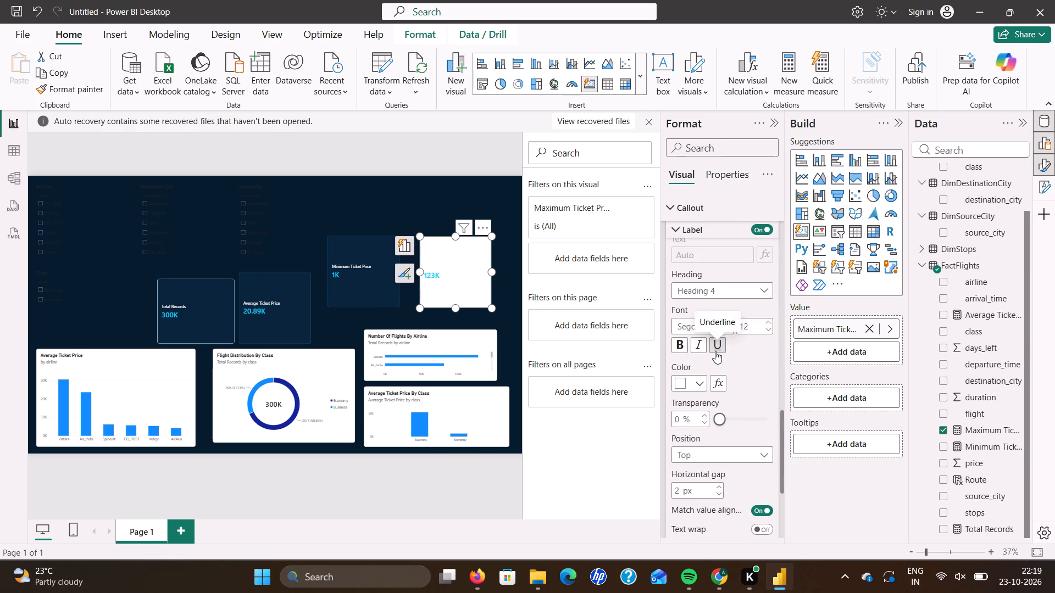
pyautogui.scroll(-1, 715, 351)
pyautogui.click(676, 333)
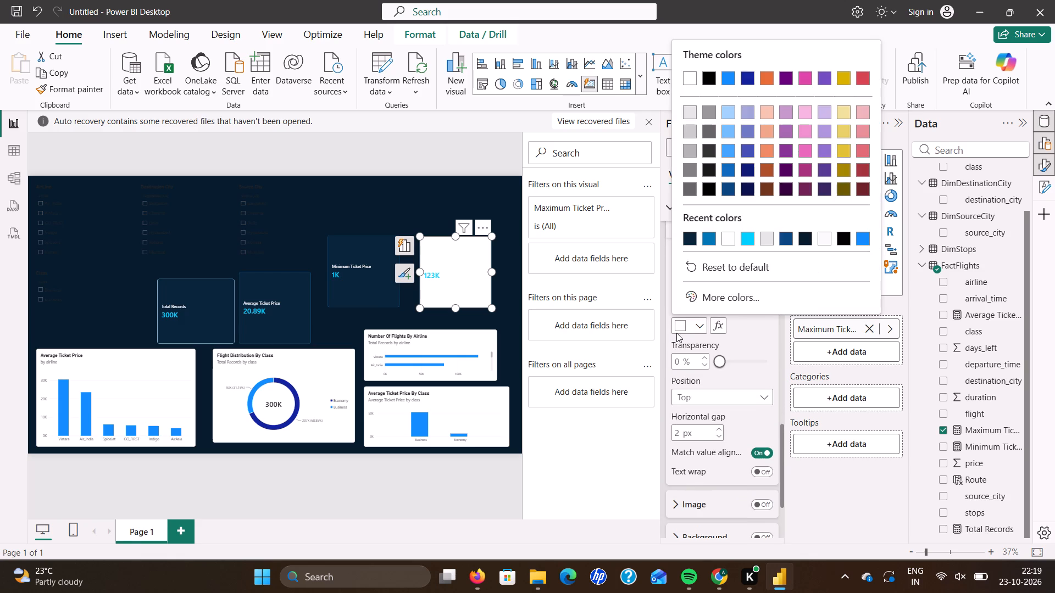
pyautogui.click(693, 239)
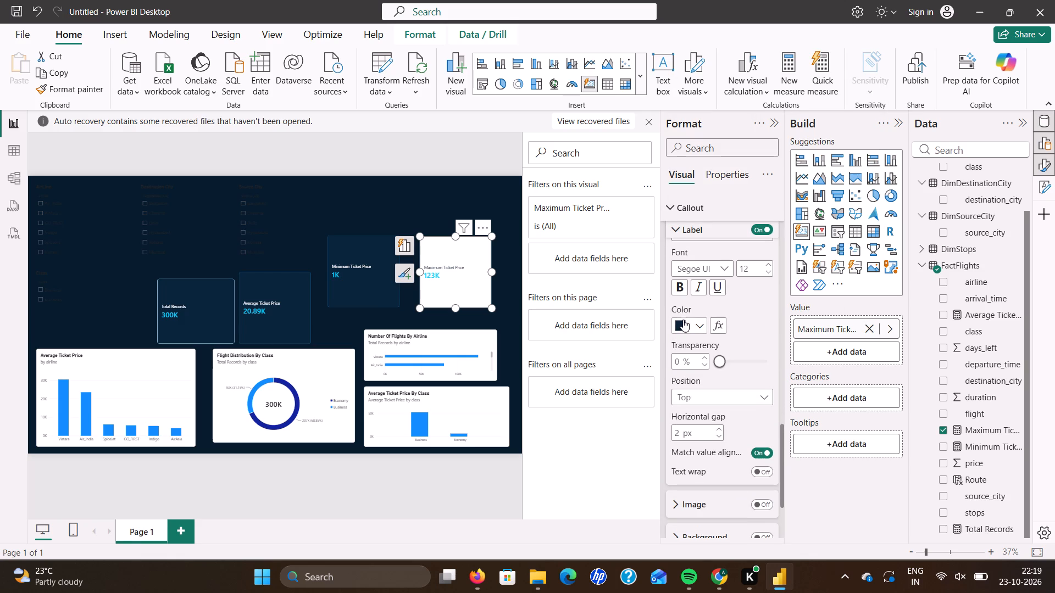
pyautogui.click(684, 322)
pyautogui.click(709, 238)
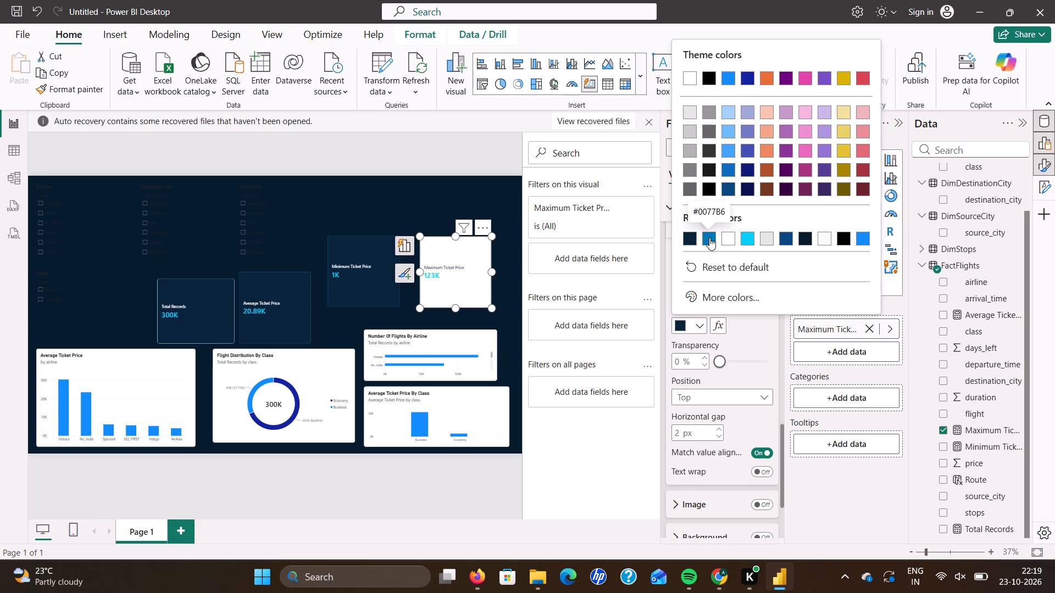
pyautogui.click(684, 325)
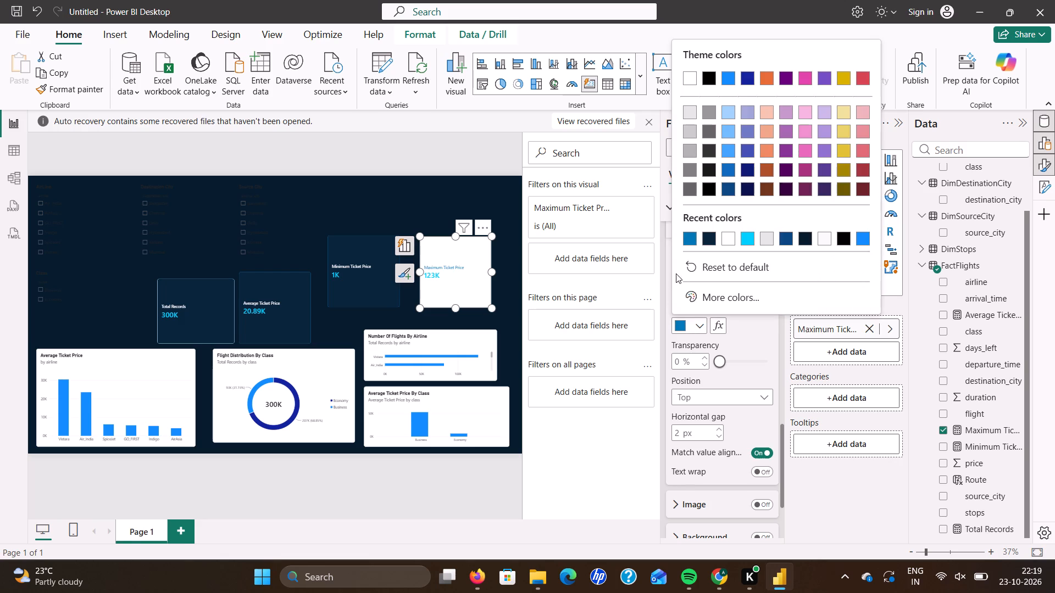
pyautogui.click(689, 241)
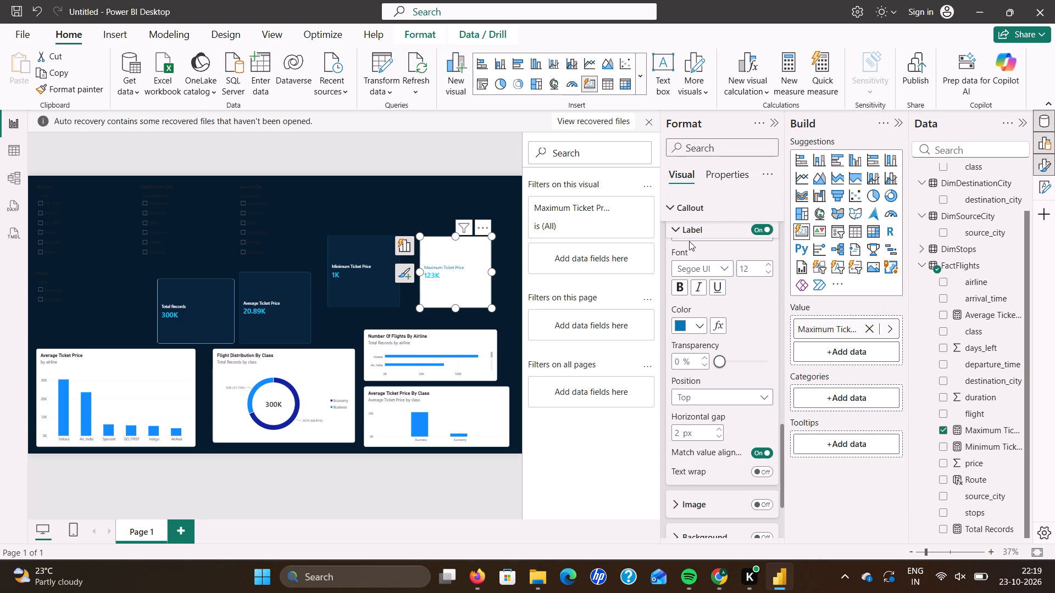
# Examine the Minimum Ticket Price card's callout label and layout, card shape and border, and visual border settings for comparison.
pyautogui.click(385, 275)
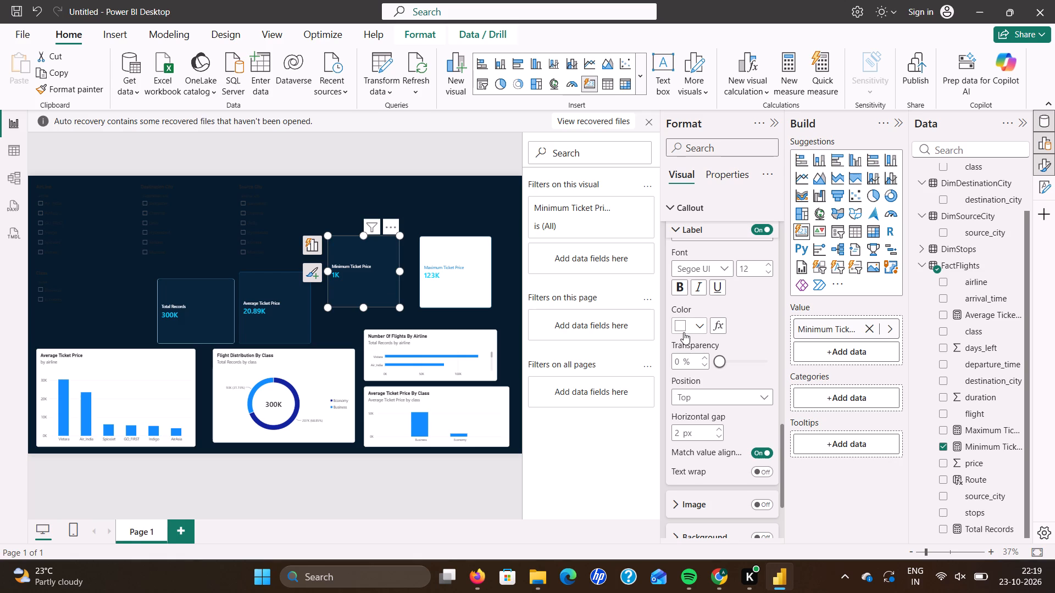
pyautogui.scroll(-2, 725, 404)
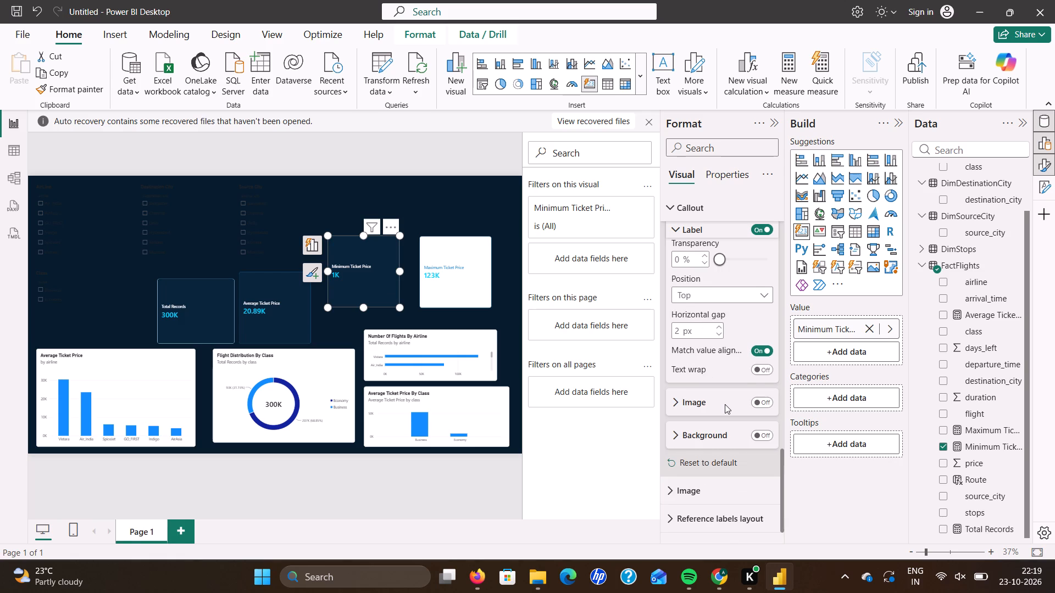
pyautogui.scroll(5, 727, 473)
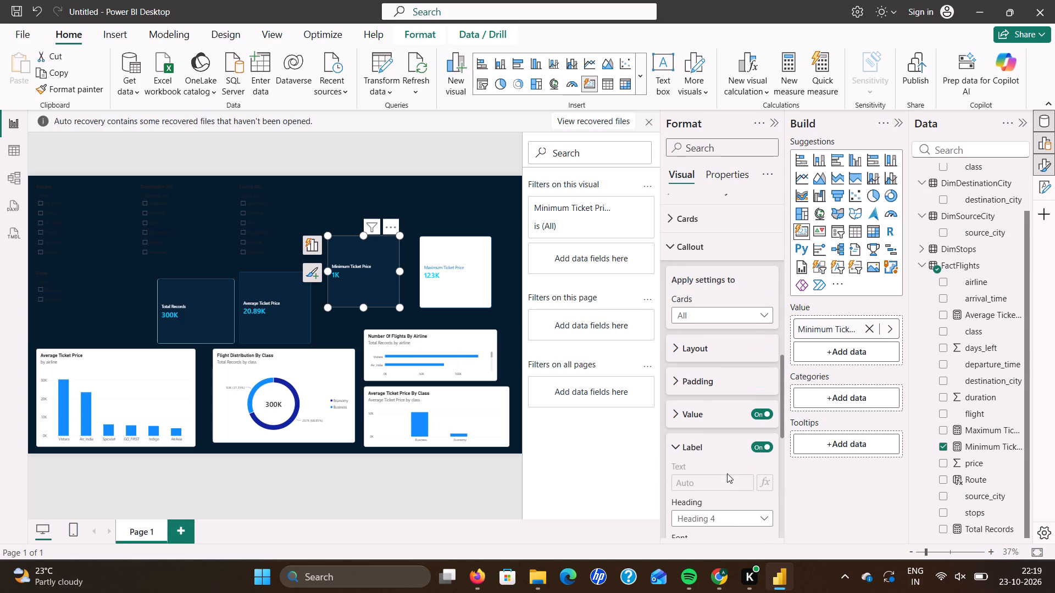
pyautogui.click(694, 361)
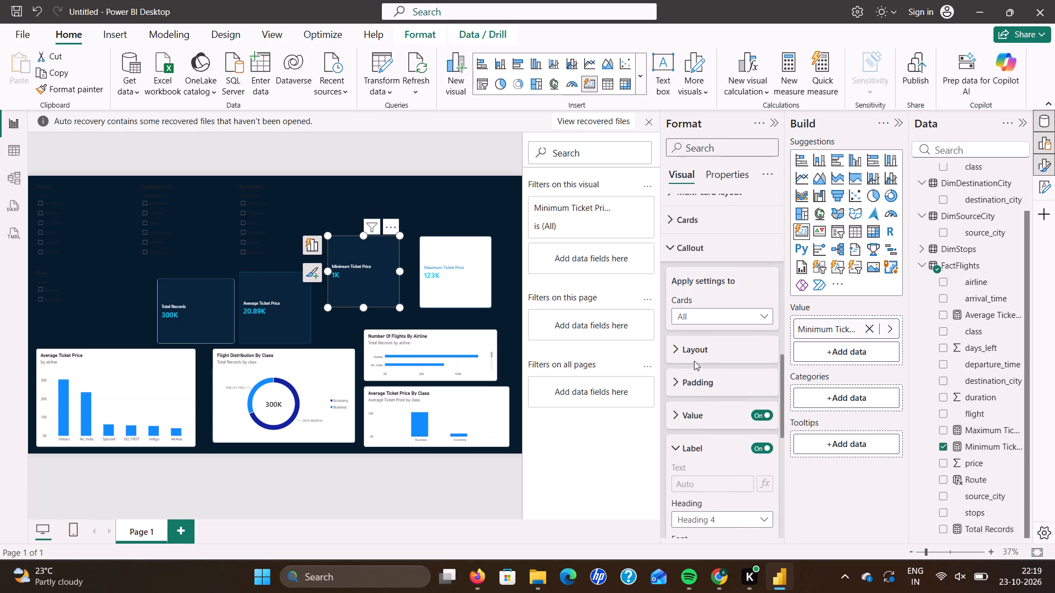
pyautogui.click(686, 350)
pyautogui.scroll(-1, 686, 350)
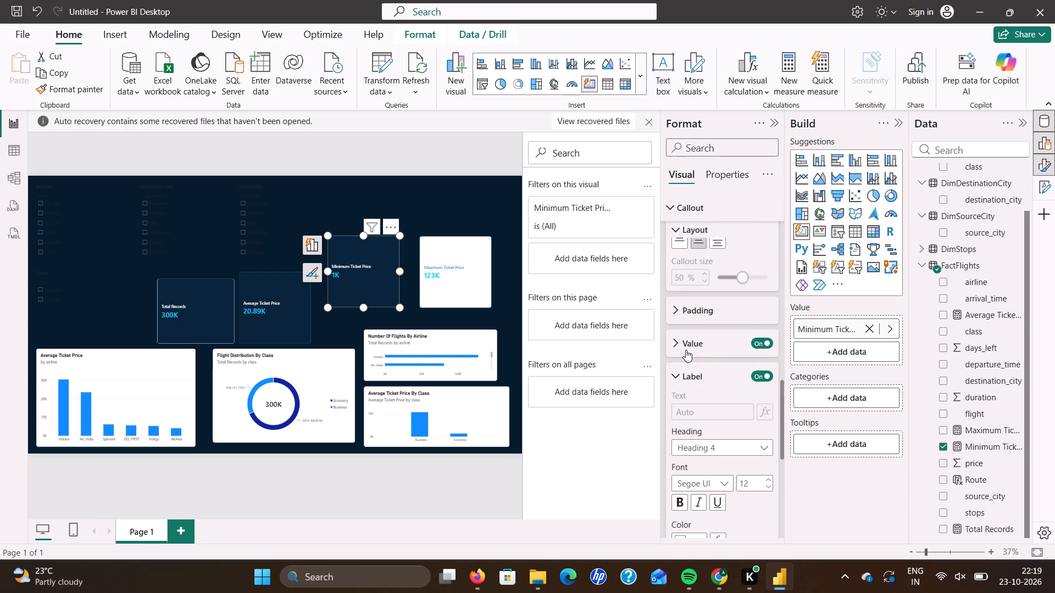
pyautogui.scroll(3, 681, 309)
pyautogui.click(684, 344)
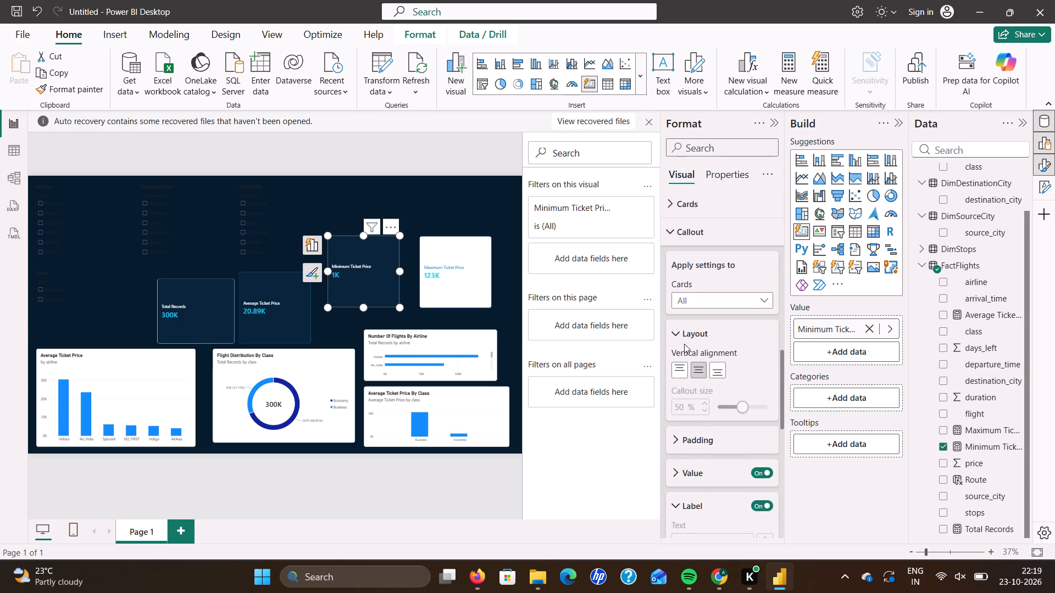
pyautogui.scroll(2, 684, 344)
pyautogui.click(686, 356)
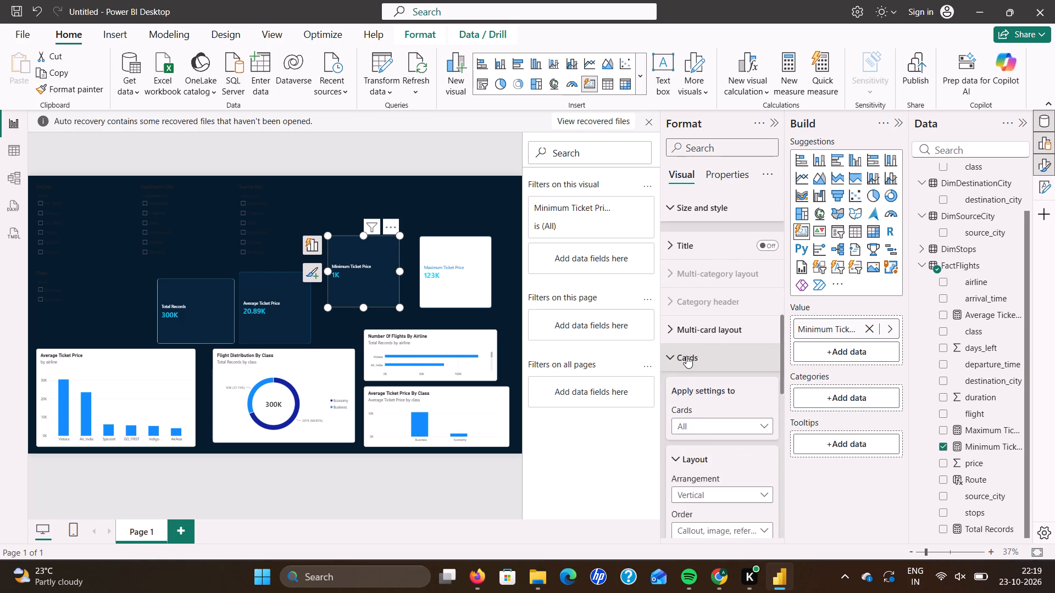
pyautogui.scroll(-5, 686, 356)
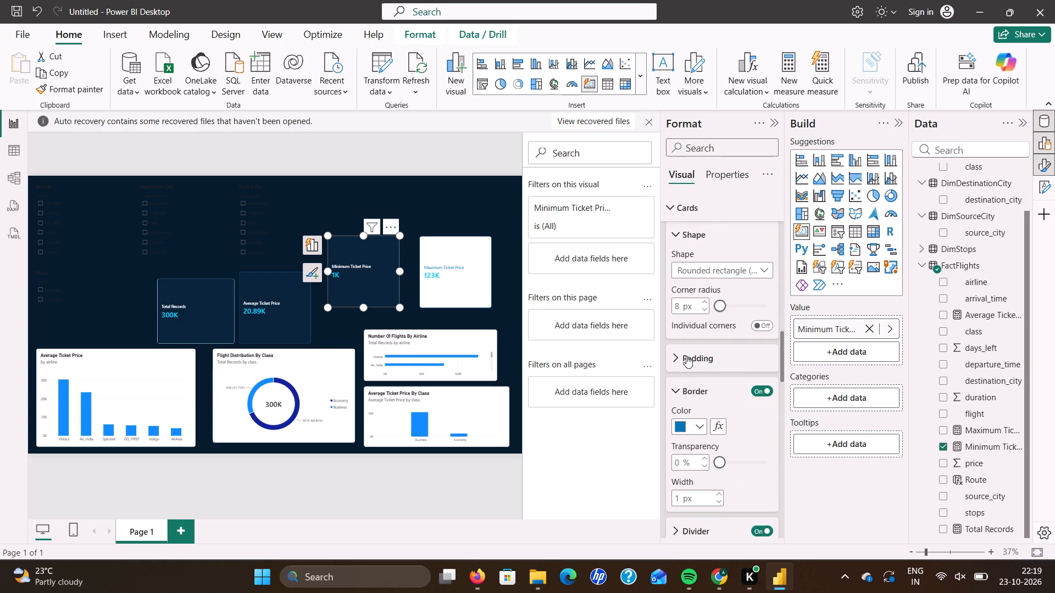
pyautogui.scroll(-1, 686, 356)
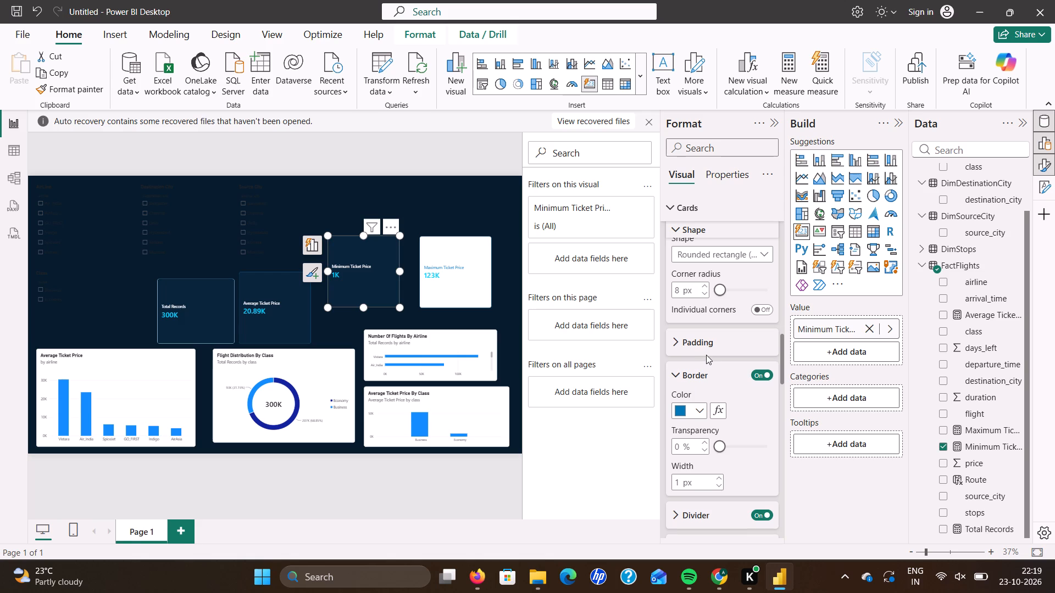
pyautogui.scroll(8, 706, 355)
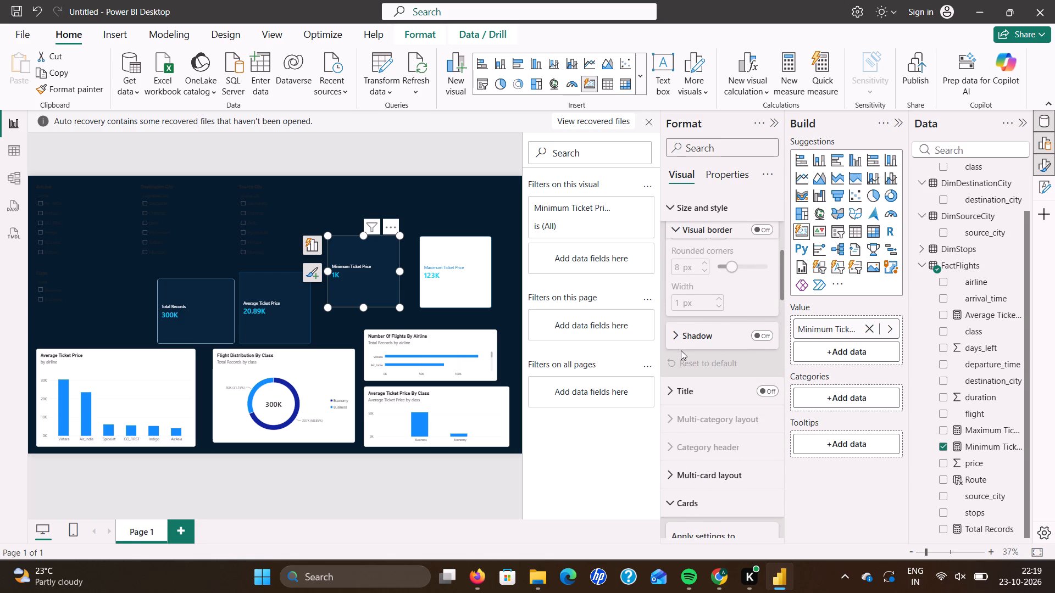
pyautogui.click(481, 259)
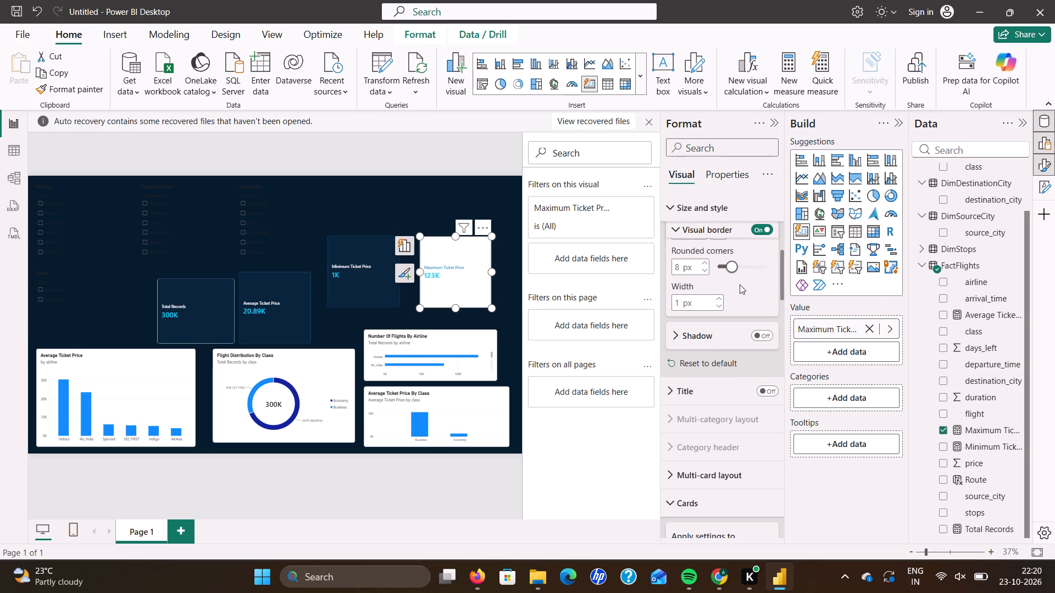
pyautogui.scroll(1, 740, 284)
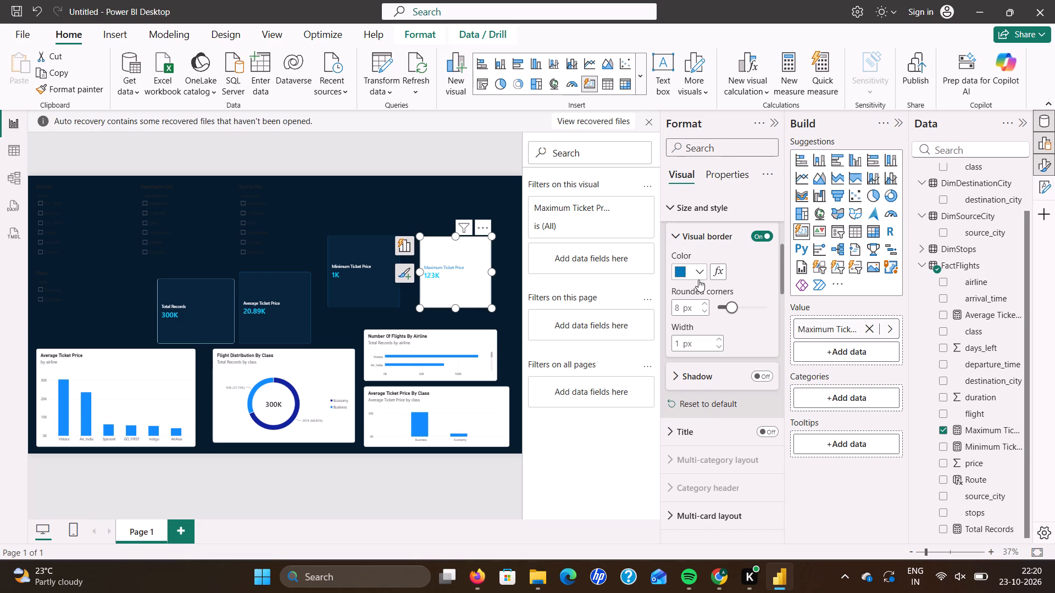
pyautogui.scroll(2, 736, 305)
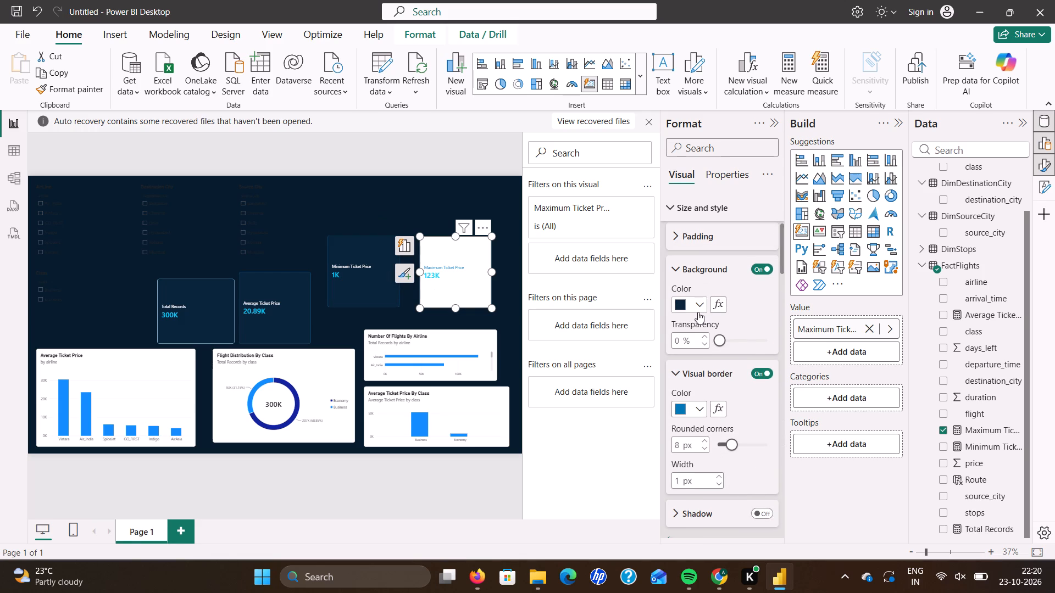
pyautogui.click(698, 312)
pyautogui.click(721, 272)
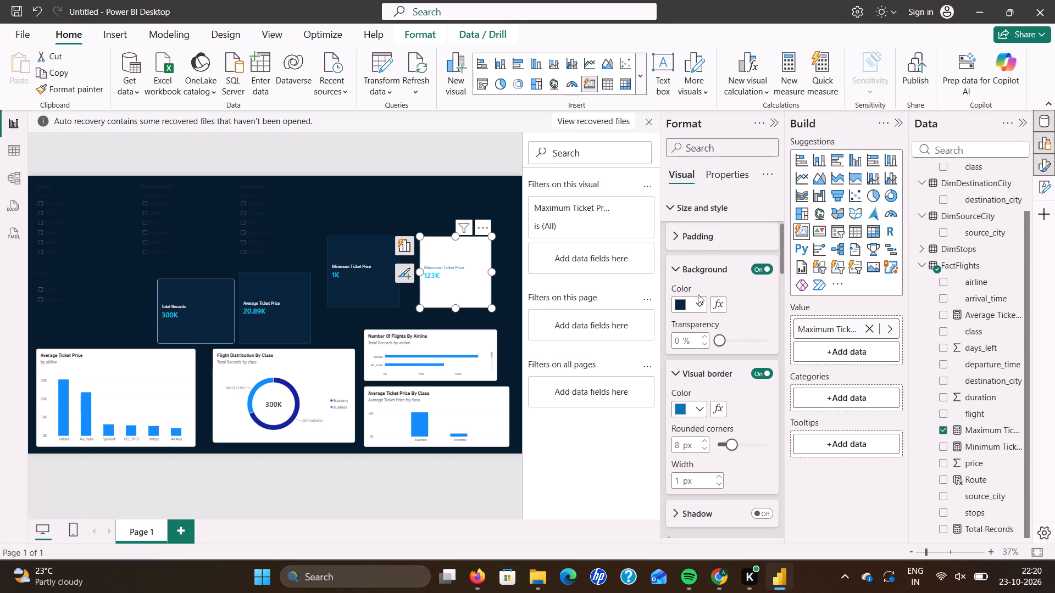
# Reapply the dark navy #09243A background colour to the Maximum Ticket Price card.
pyautogui.click(681, 303)
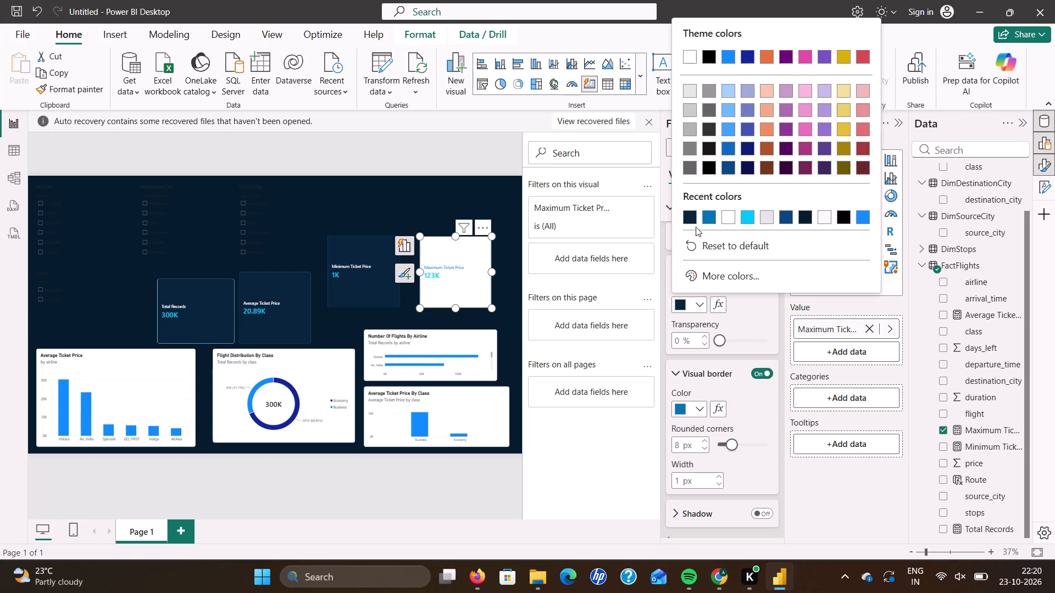
pyautogui.click(691, 217)
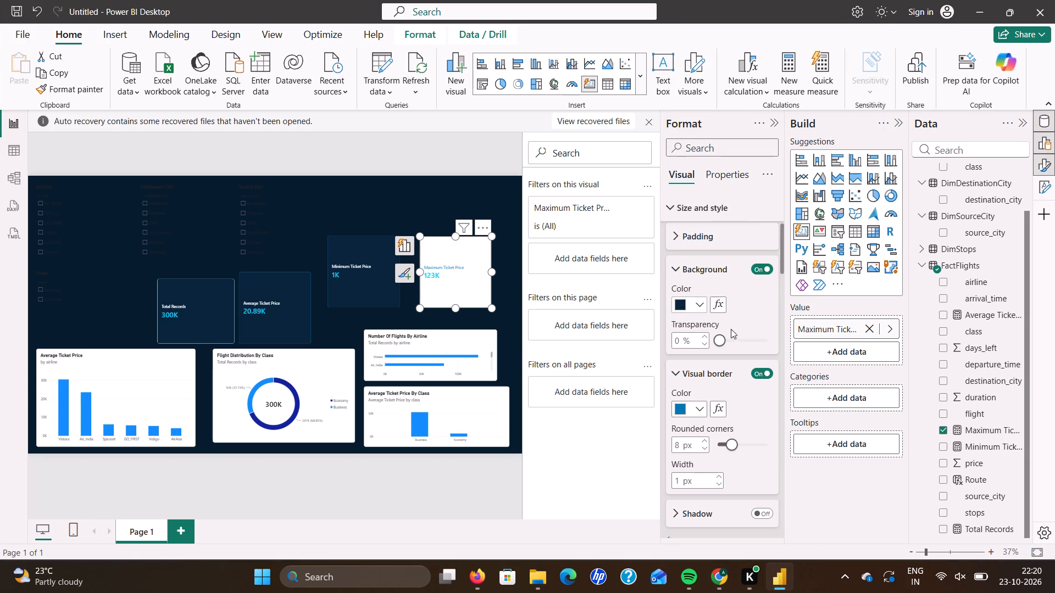
pyautogui.moveTo(726, 337); pyautogui.dragTo(668, 359)
# Examine the Maximum Ticket Price card's size, addable visual elements, background and visual border settings once more.
pyautogui.scroll(9, 728, 304)
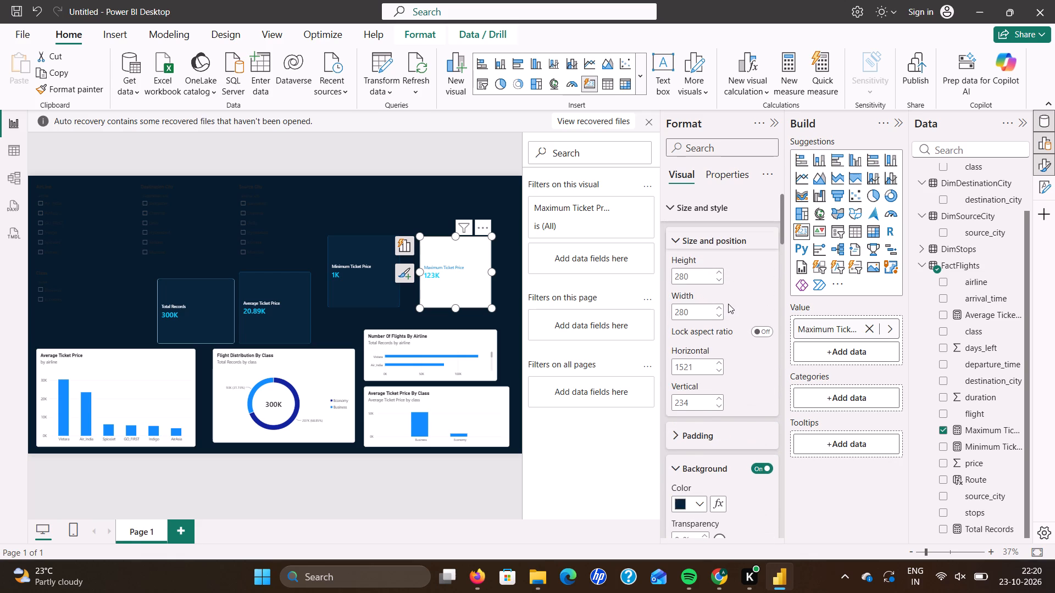
pyautogui.click(404, 272)
pyautogui.click(455, 284)
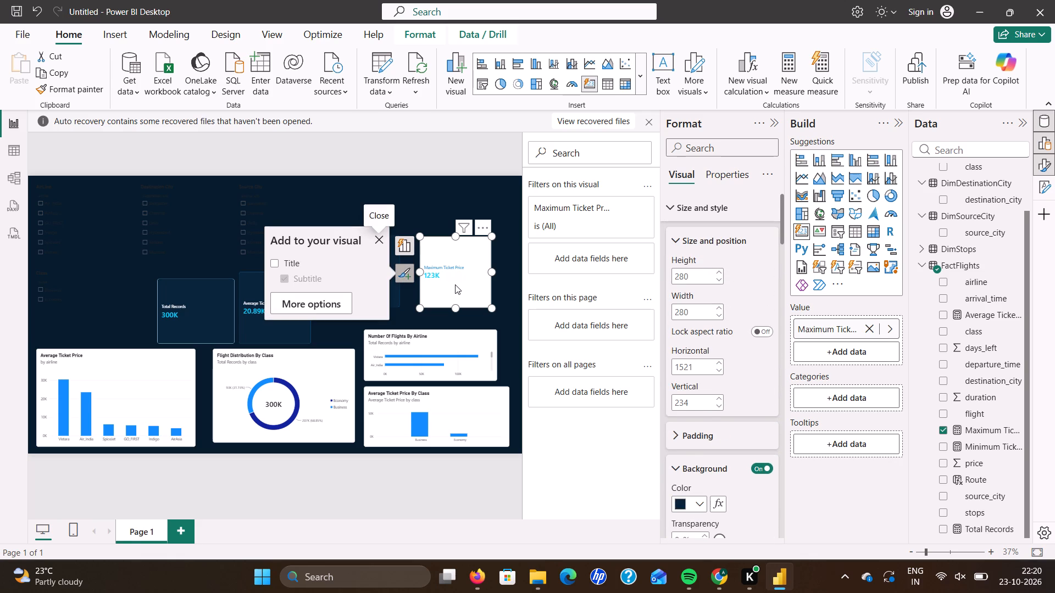
pyautogui.click(455, 284)
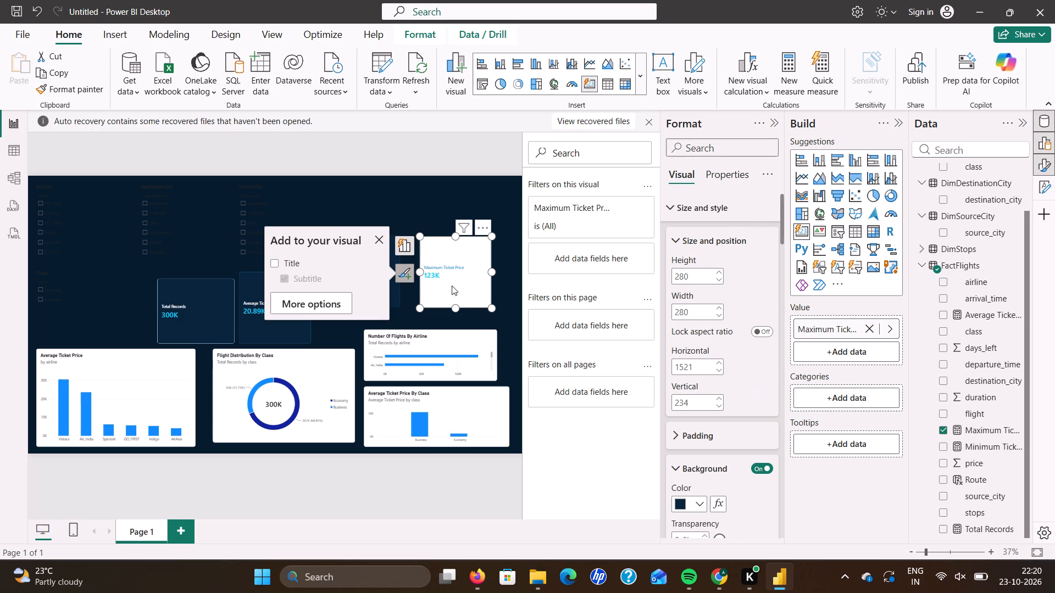
pyautogui.click(380, 242)
pyautogui.scroll(-2, 674, 402)
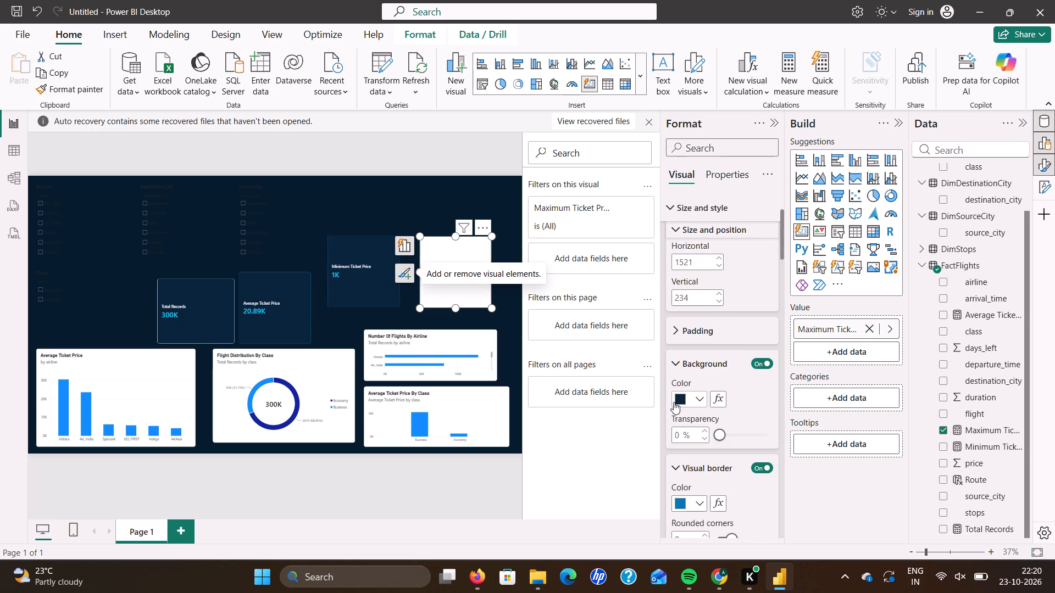
pyautogui.scroll(-1, 674, 402)
pyautogui.scroll(1, 674, 402)
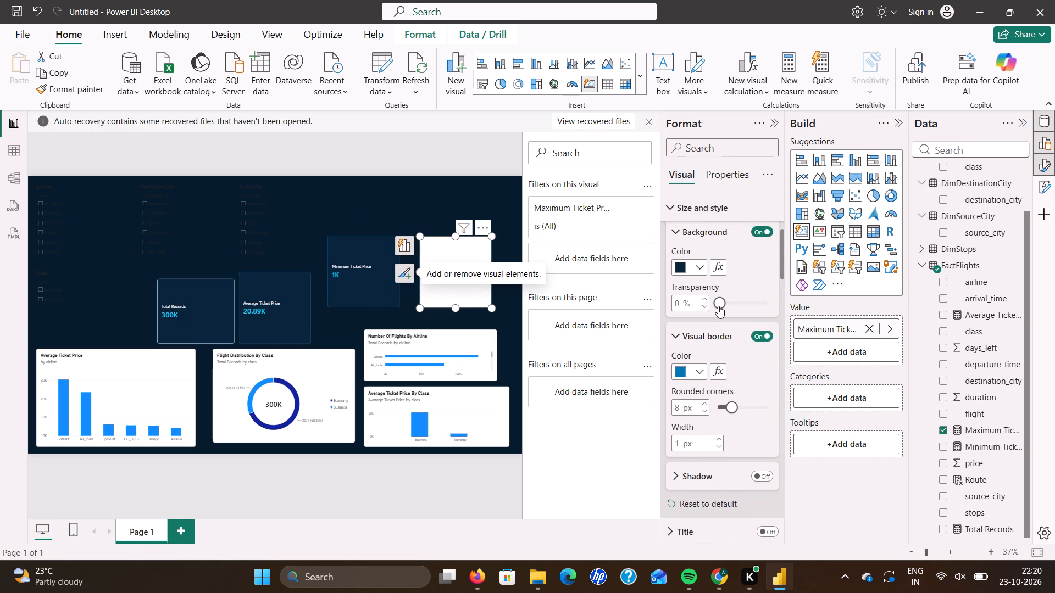
# Compare the Minimum Ticket Price card's size, background and visual border settings with those of the Maximum Ticket Price card.
pyautogui.click(711, 338)
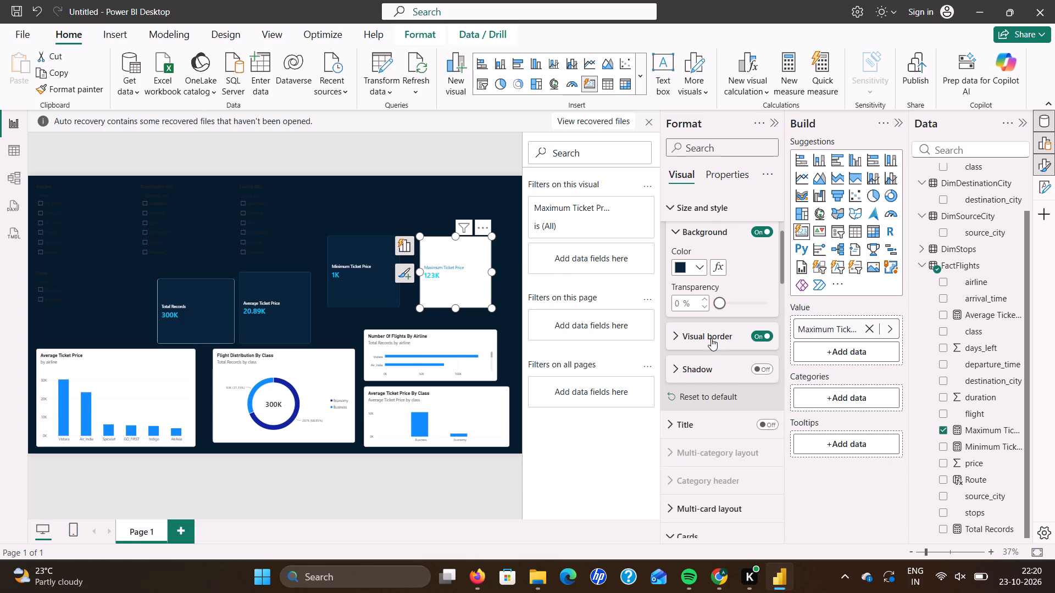
pyautogui.scroll(-1, 711, 338)
pyautogui.click(353, 295)
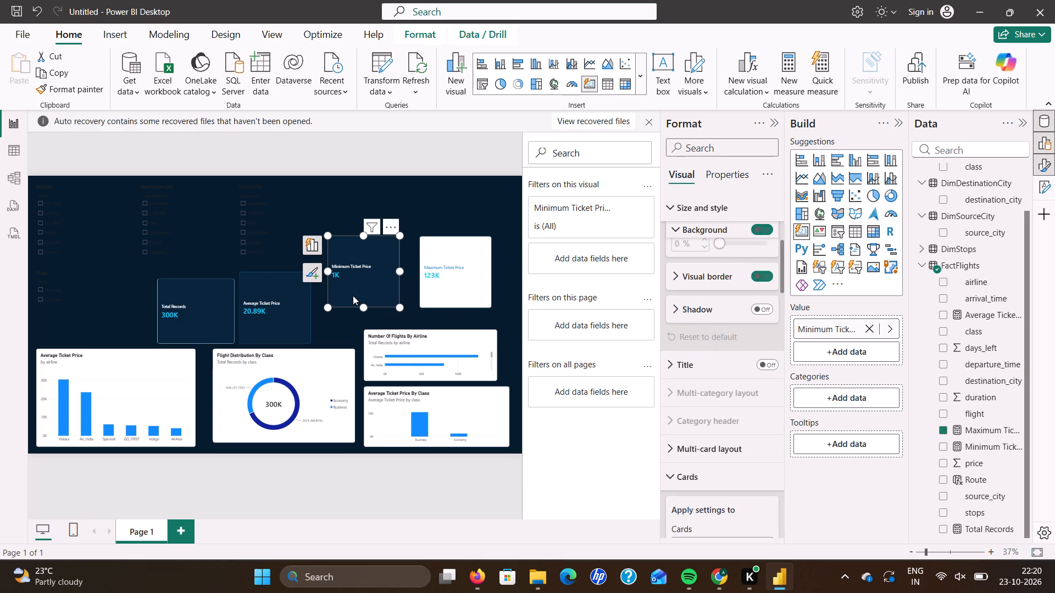
pyautogui.scroll(4, 691, 321)
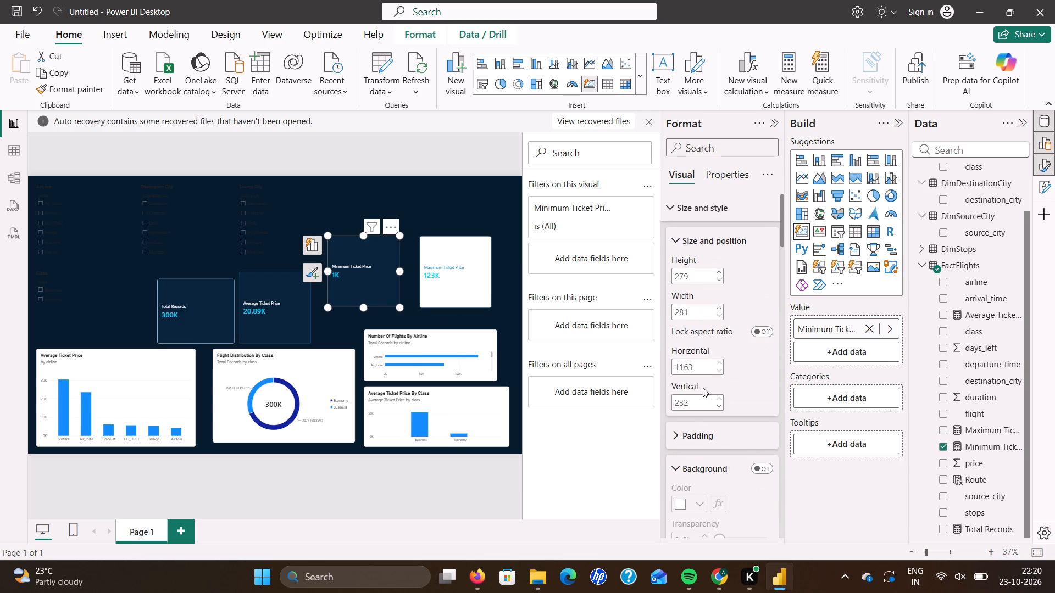
pyautogui.scroll(-2, 703, 388)
pyautogui.scroll(-1, 711, 283)
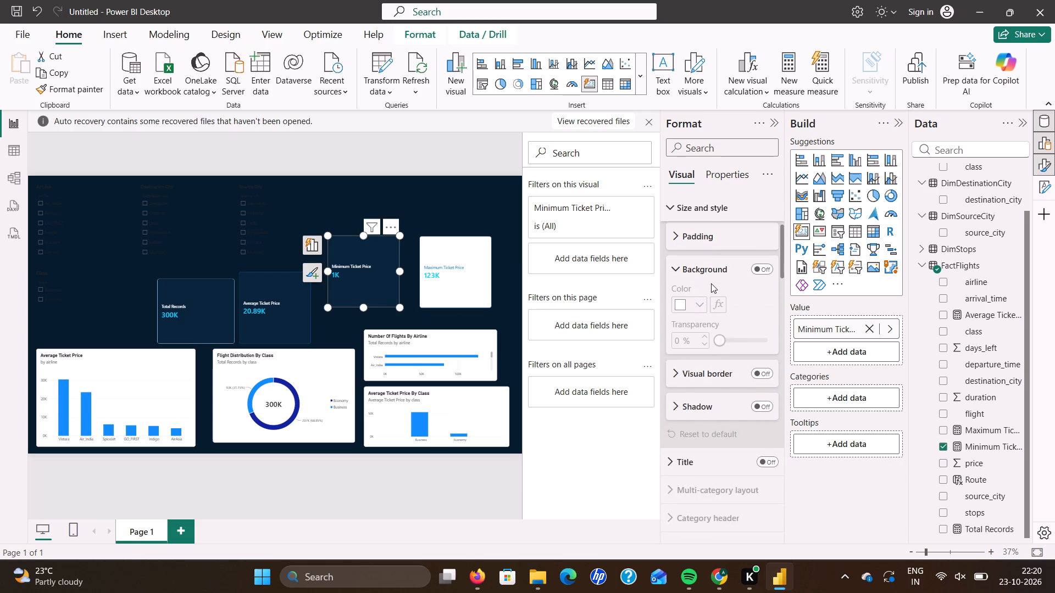
pyautogui.scroll(-1, 711, 283)
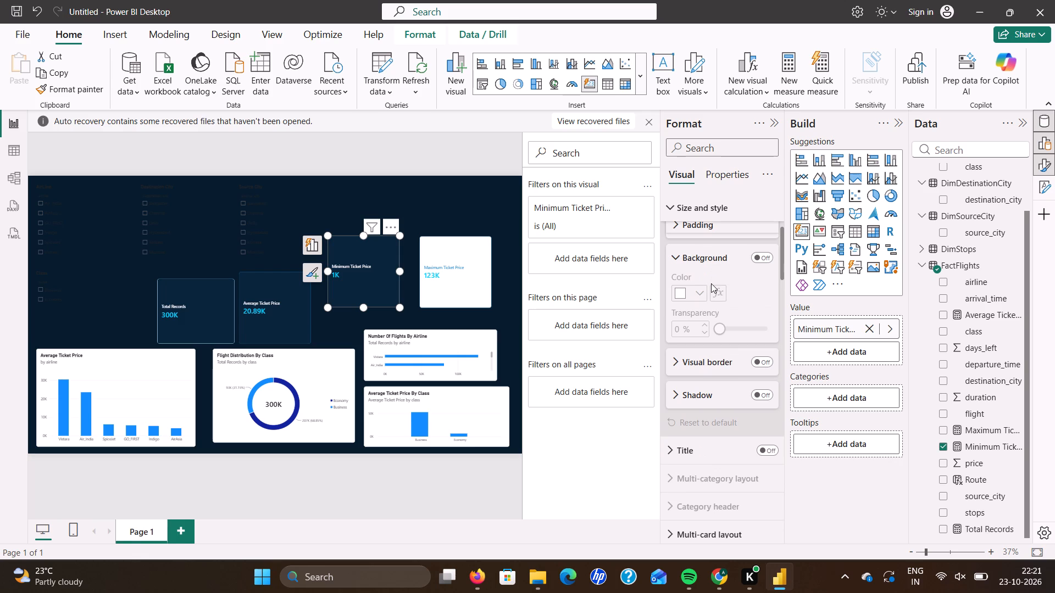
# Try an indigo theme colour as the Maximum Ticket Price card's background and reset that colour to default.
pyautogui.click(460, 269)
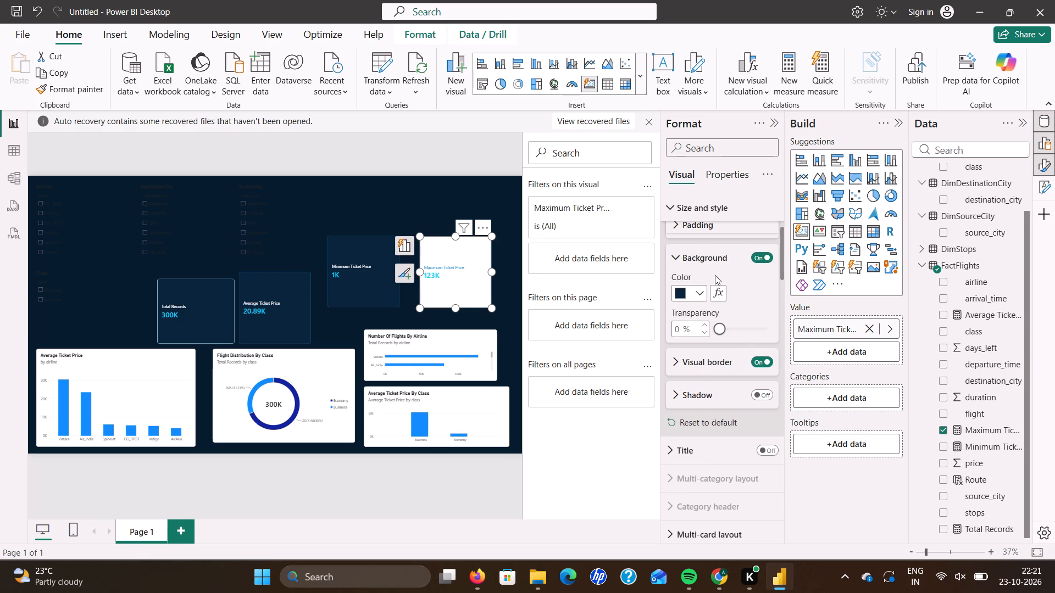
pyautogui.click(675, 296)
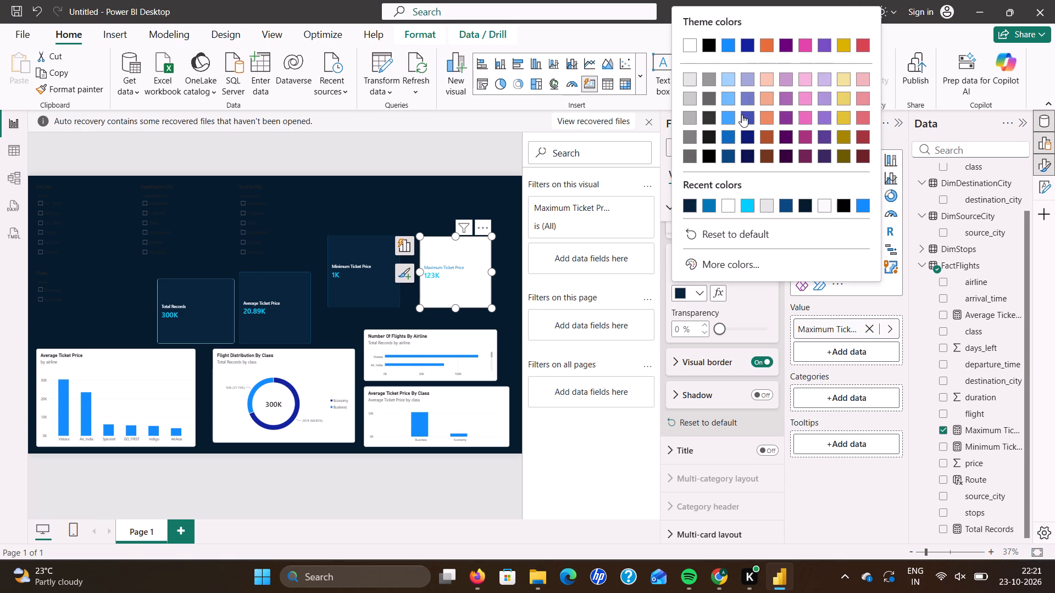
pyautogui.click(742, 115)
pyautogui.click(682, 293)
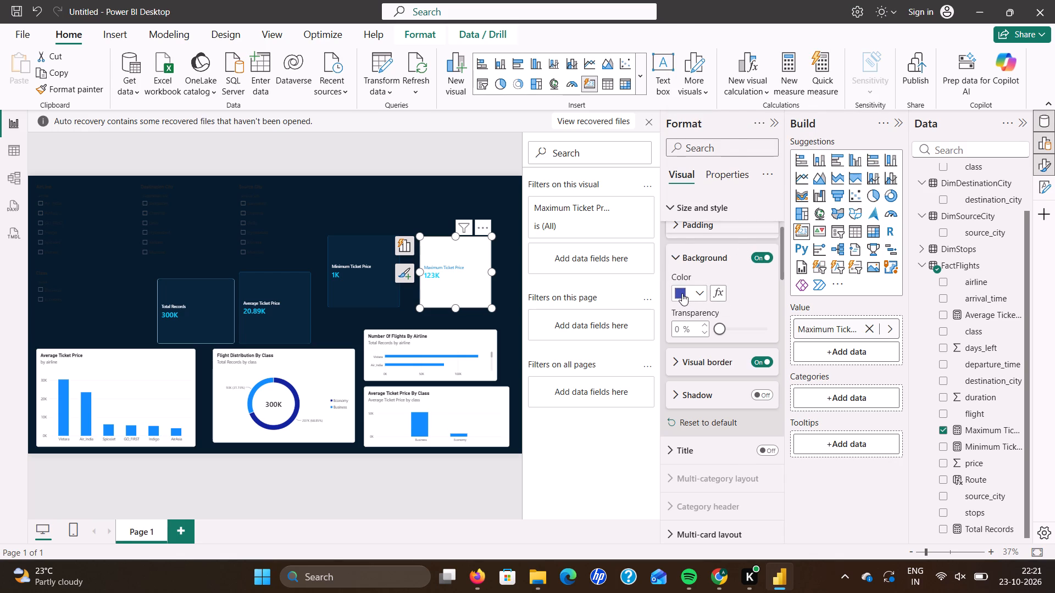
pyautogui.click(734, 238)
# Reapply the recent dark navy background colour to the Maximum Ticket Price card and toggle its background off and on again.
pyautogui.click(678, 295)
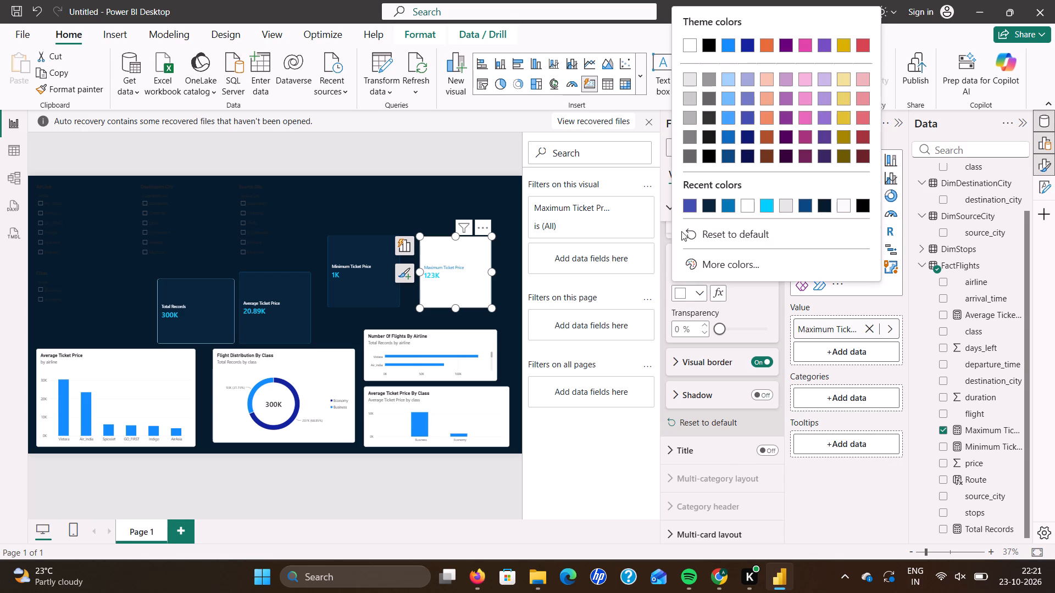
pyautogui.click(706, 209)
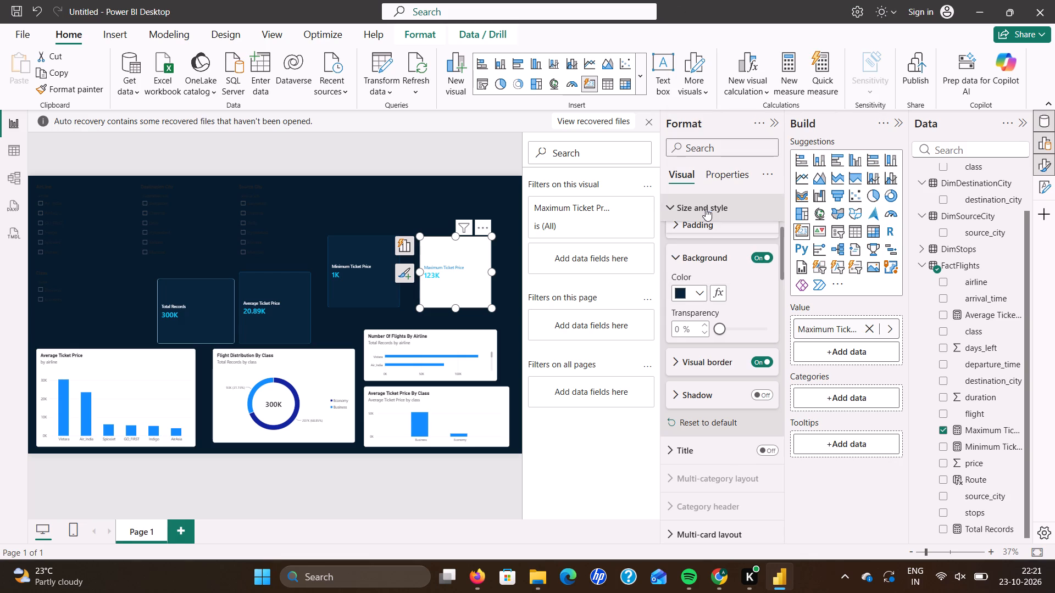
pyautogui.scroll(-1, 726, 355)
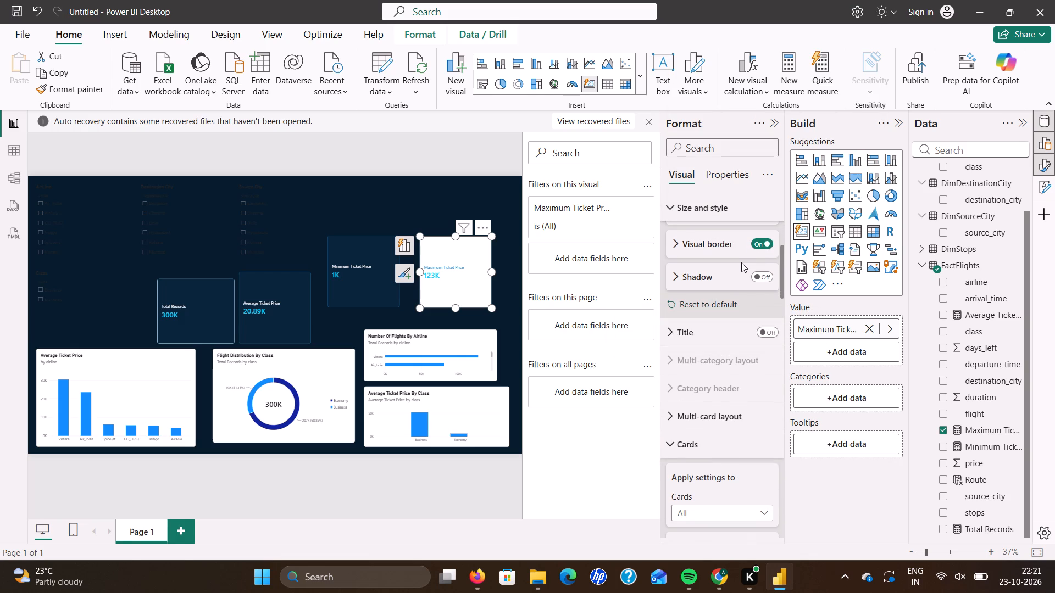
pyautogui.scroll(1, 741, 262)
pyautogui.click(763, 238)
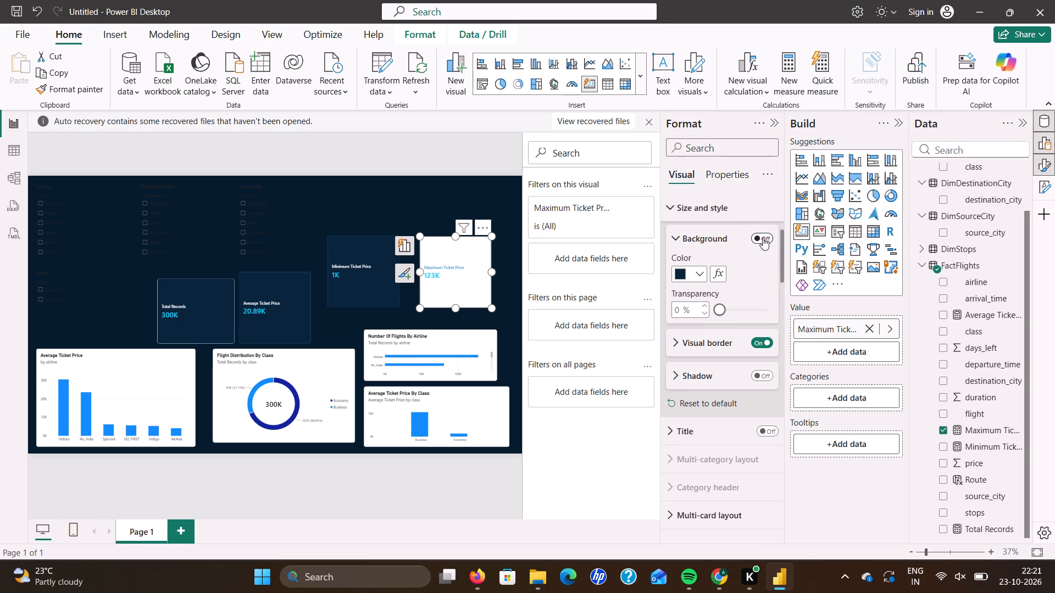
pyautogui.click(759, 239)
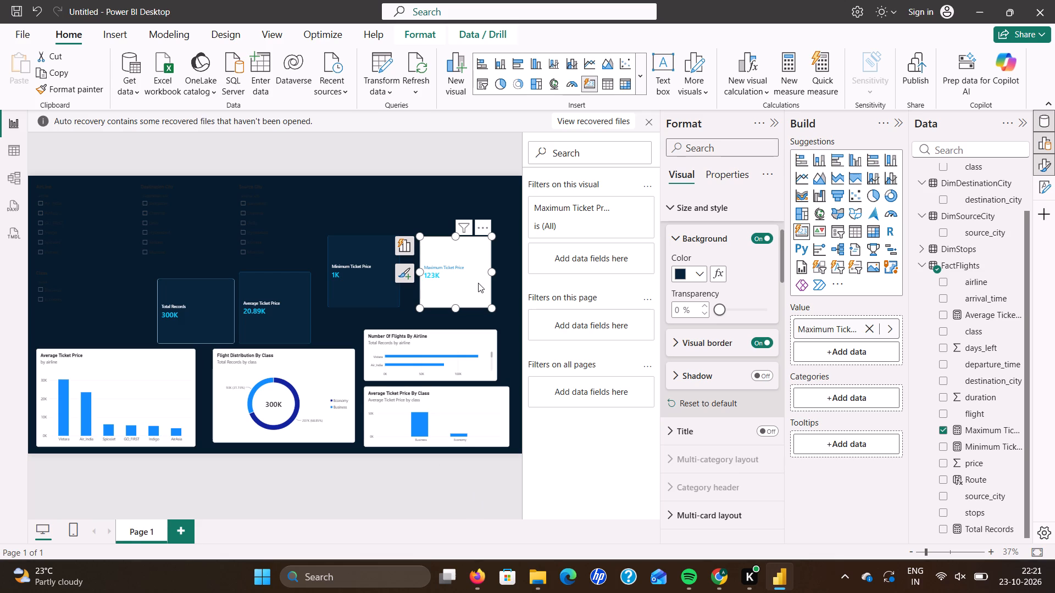
# Remove the white Maximum Ticket Price card from the report page.
pyautogui.rightClick(478, 283)
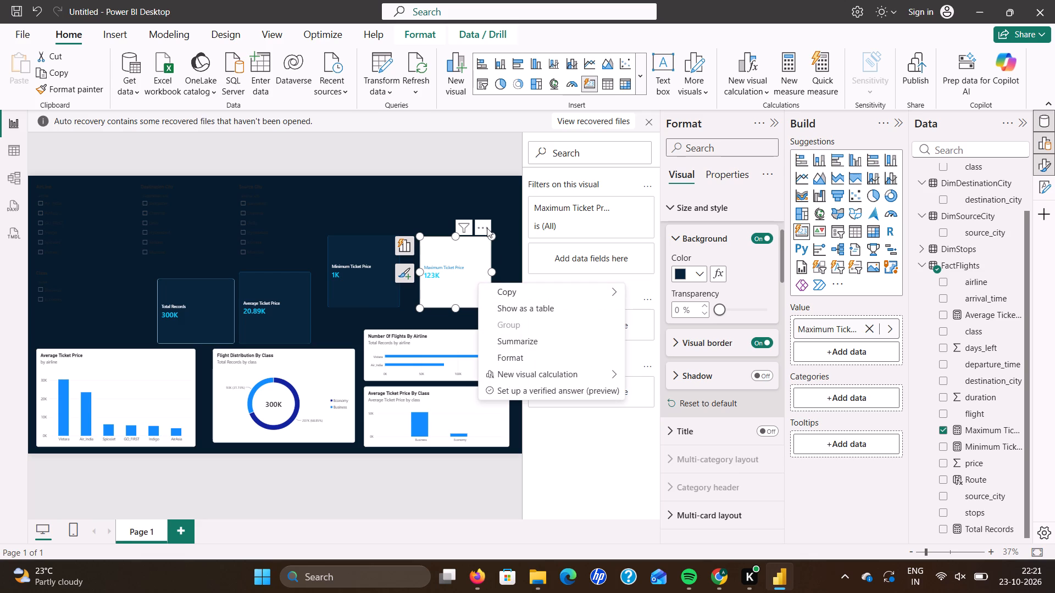
pyautogui.click(485, 223)
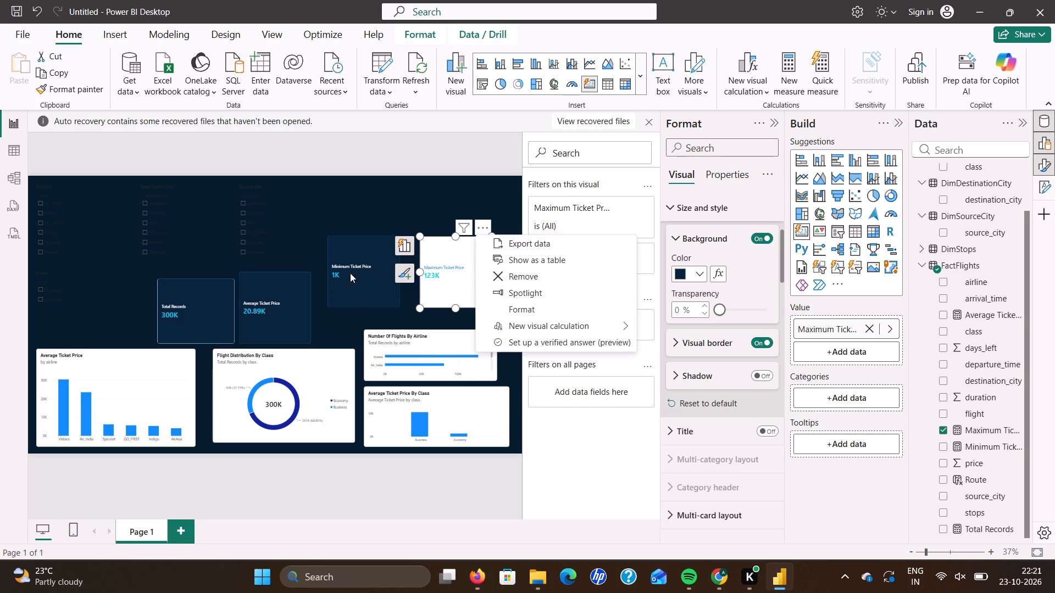
pyautogui.click(525, 277)
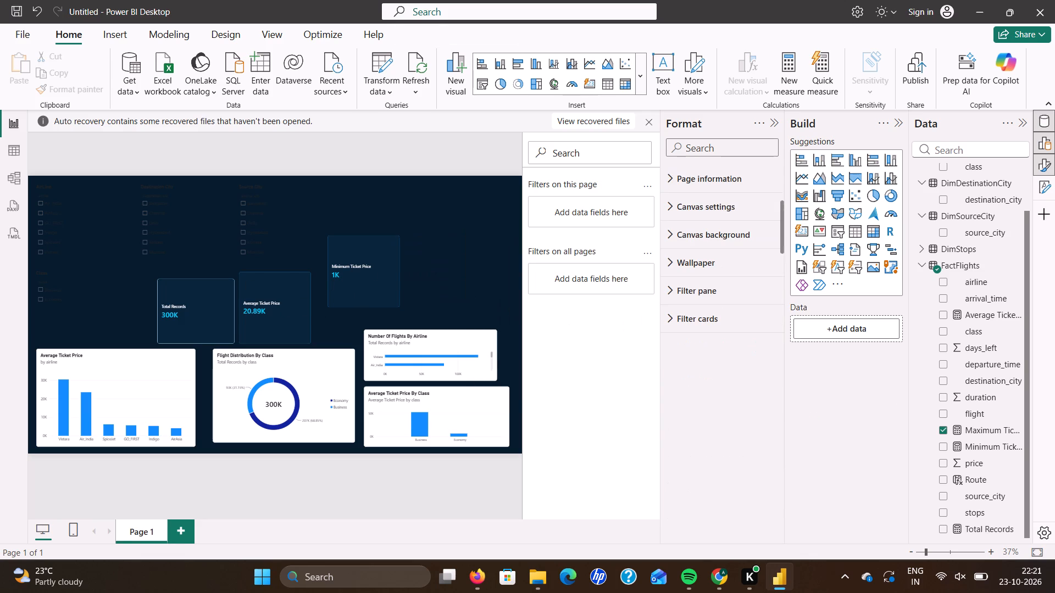
pyautogui.click(485, 250)
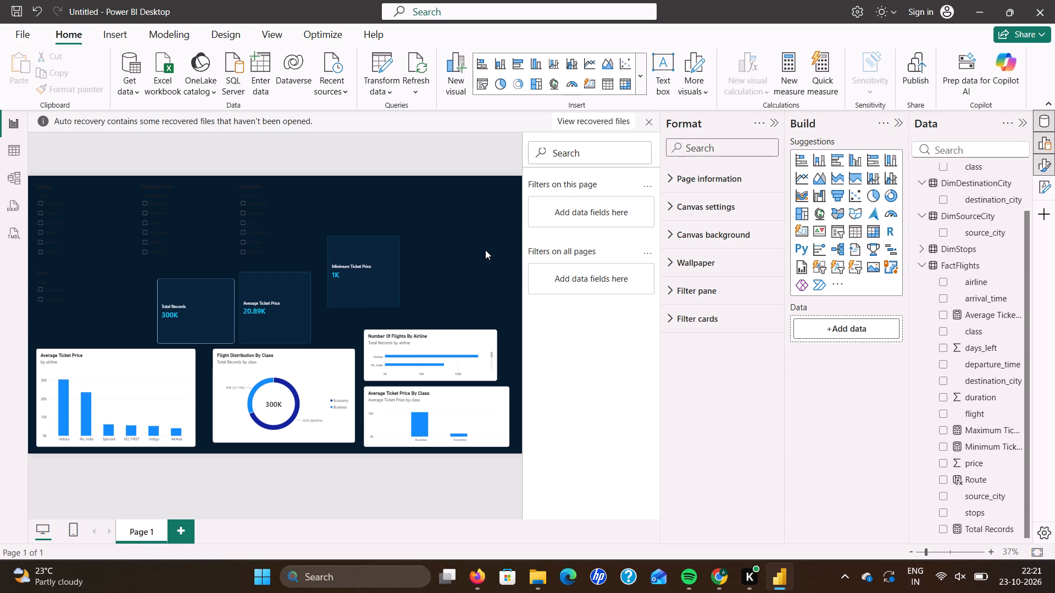
# Insert a new empty card visual beside the Minimum Ticket Price card and widen it to roughly double its original width.
pyautogui.click(802, 234)
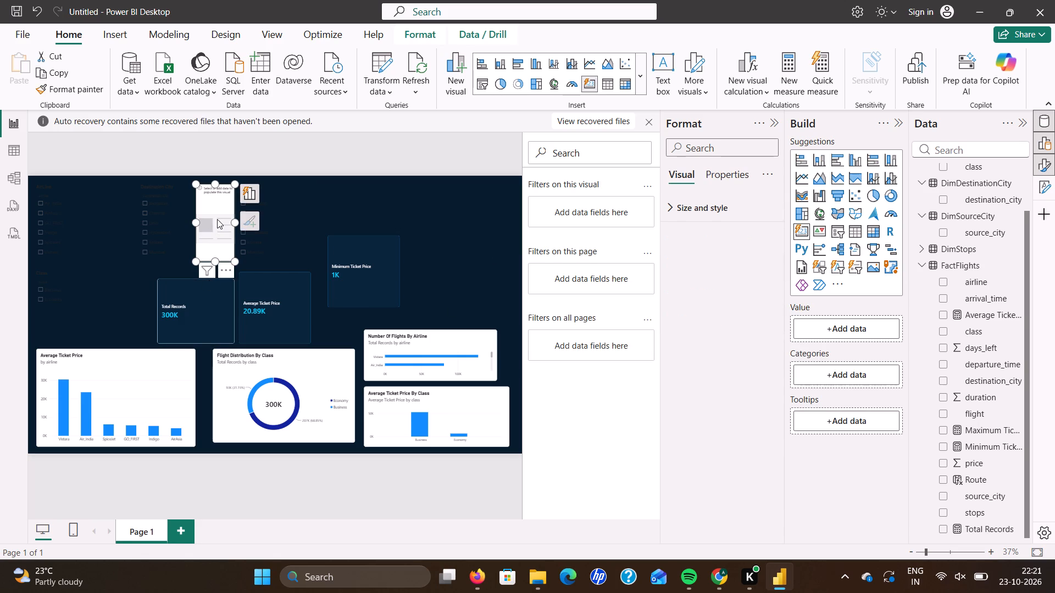
pyautogui.moveTo(217, 219); pyautogui.dragTo(441, 258)
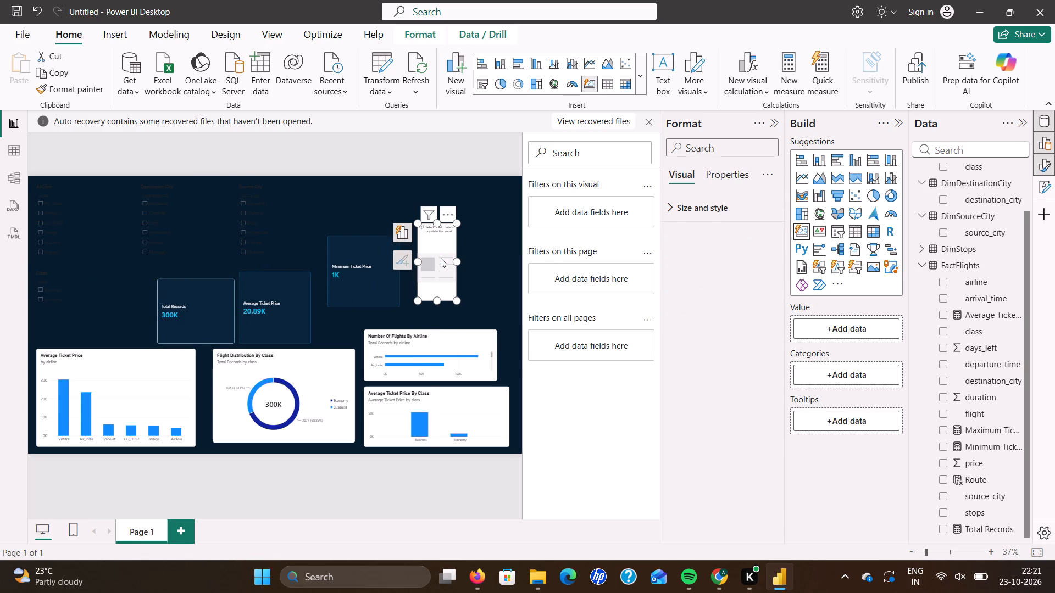
pyautogui.moveTo(456, 262); pyautogui.dragTo(500, 264)
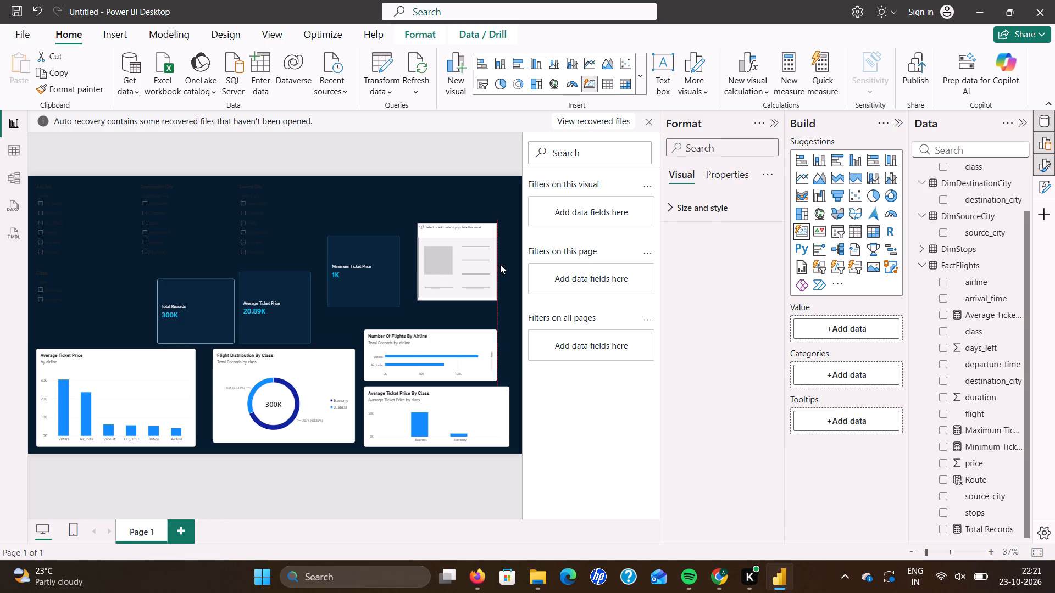
pyautogui.moveTo(500, 264); pyautogui.dragTo(502, 265)
pyautogui.click(461, 262)
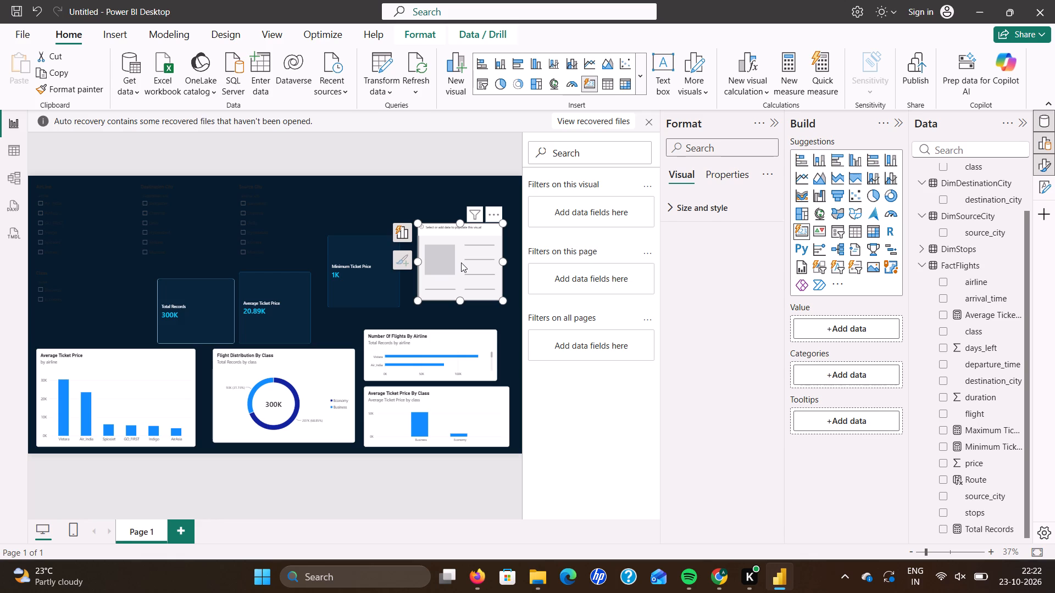
pyautogui.click(495, 189)
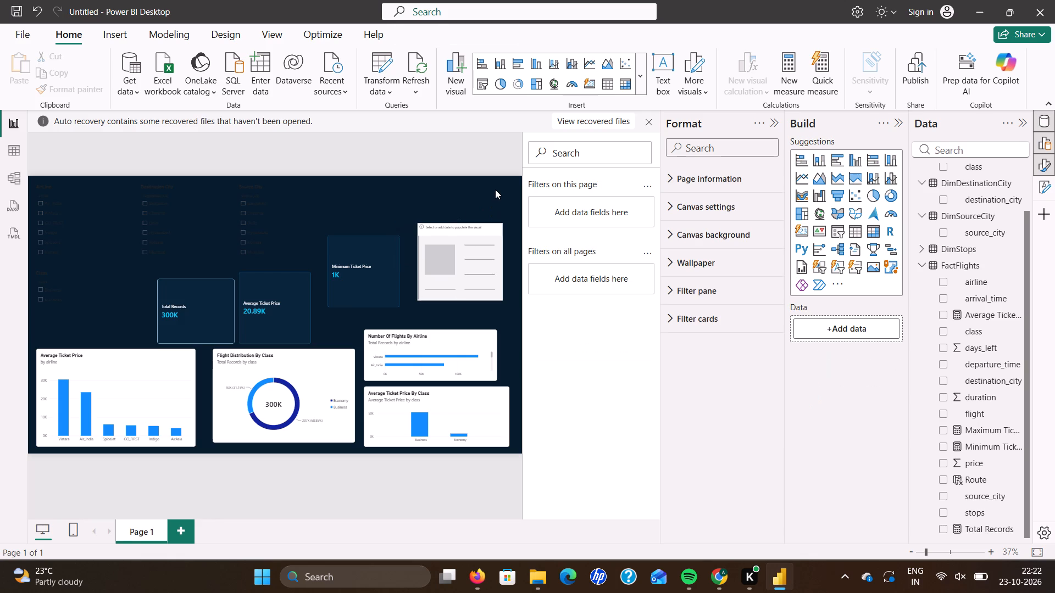
# Add the Maximum Ticket Price measure from FactFlights as the new card's value.
pyautogui.click(465, 255)
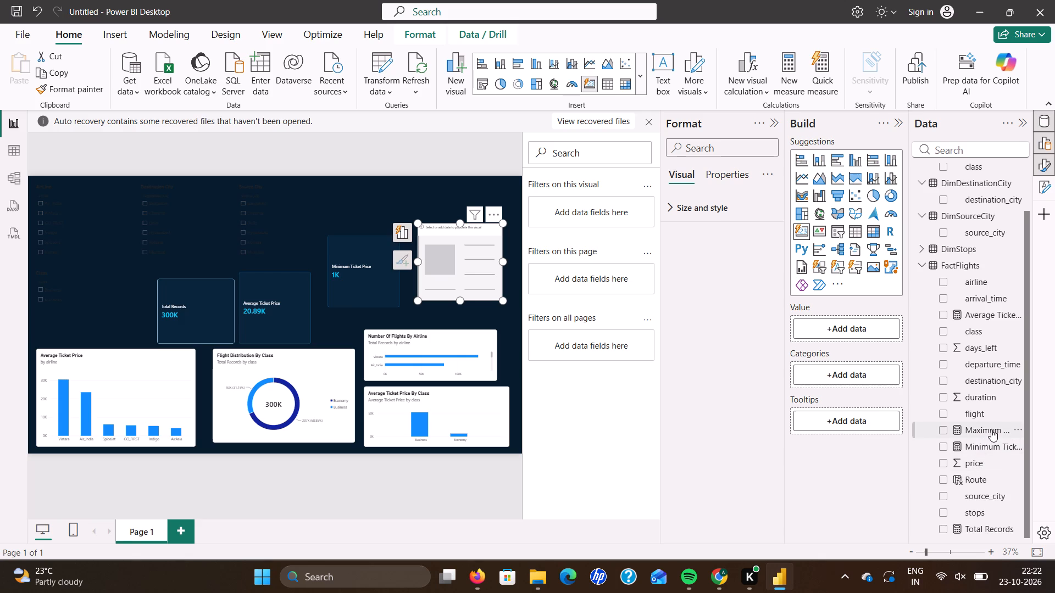
pyautogui.scroll(-5, 984, 357)
pyautogui.moveTo(984, 432); pyautogui.dragTo(674, 332)
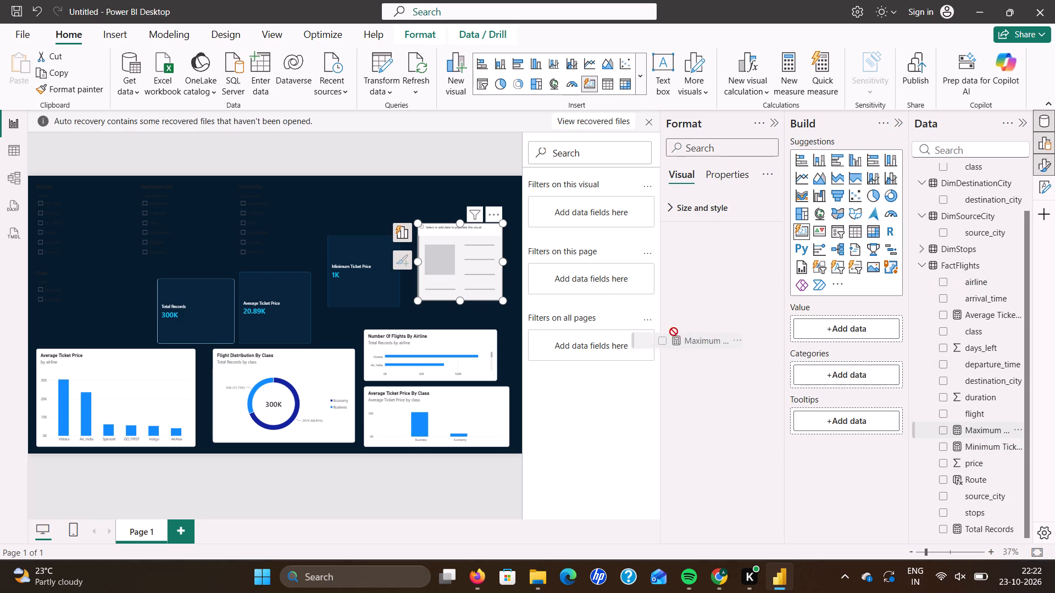
pyautogui.moveTo(674, 332); pyautogui.dragTo(438, 251)
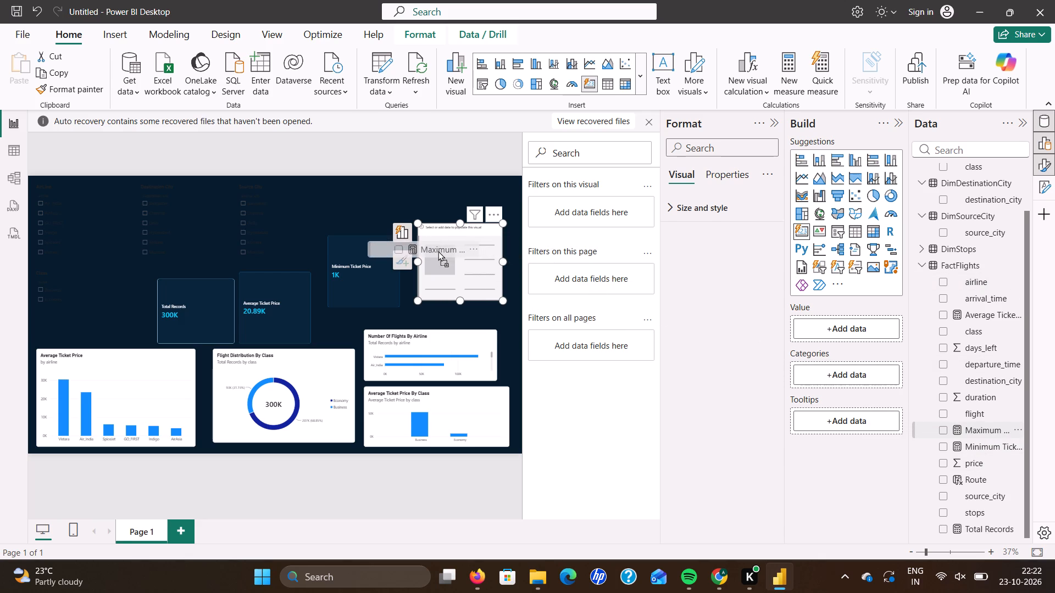
pyautogui.moveTo(438, 251); pyautogui.dragTo(465, 257)
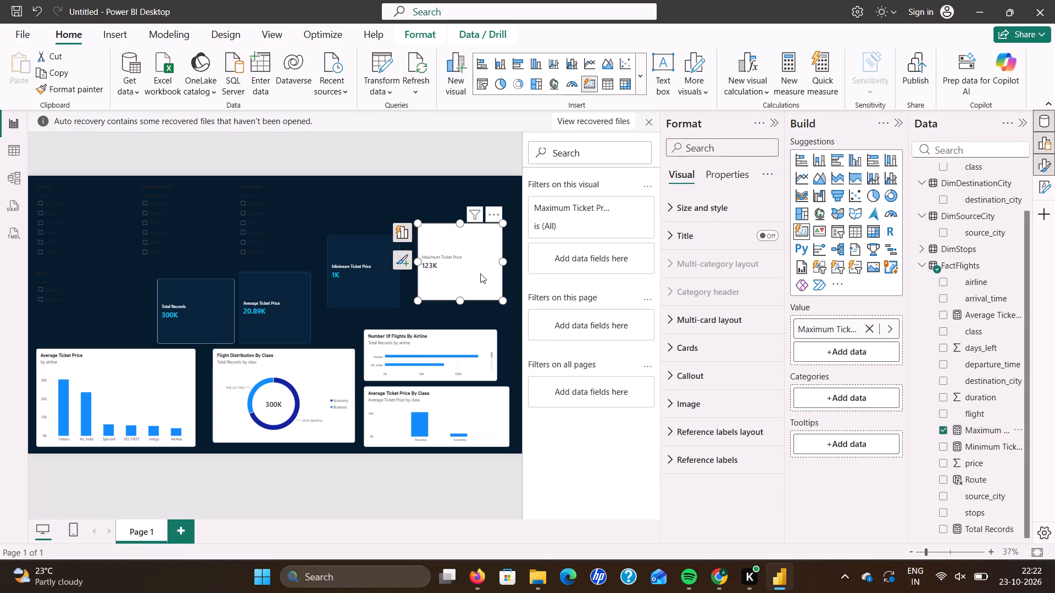
# Open the callout formatting settings of the new Maximum Ticket Price card, down to its value and label options.
pyautogui.scroll(3, 751, 277)
pyautogui.click(674, 376)
pyautogui.scroll(-1, 718, 435)
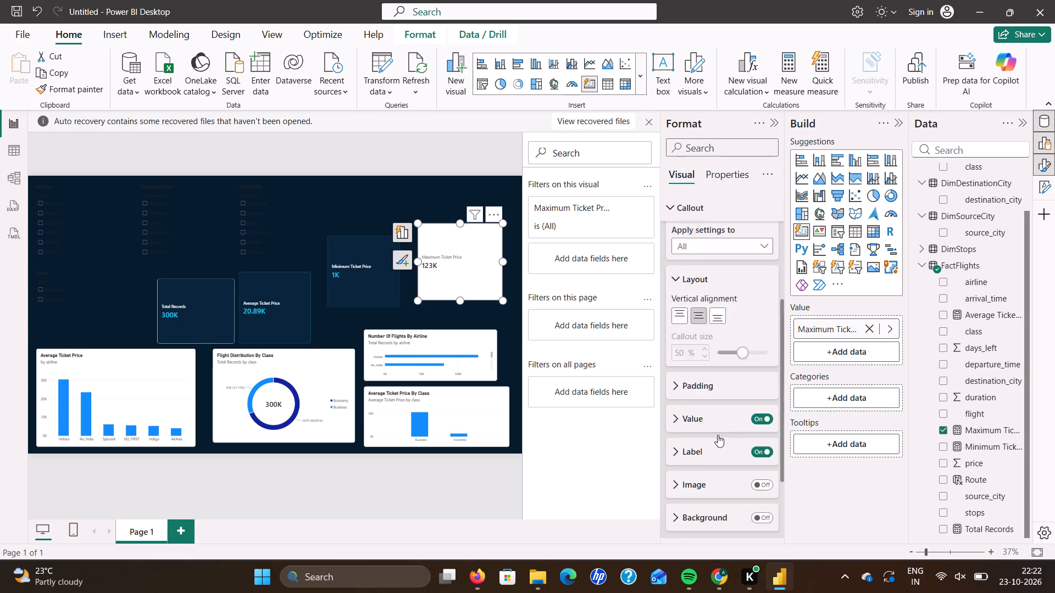
pyautogui.scroll(-1, 718, 435)
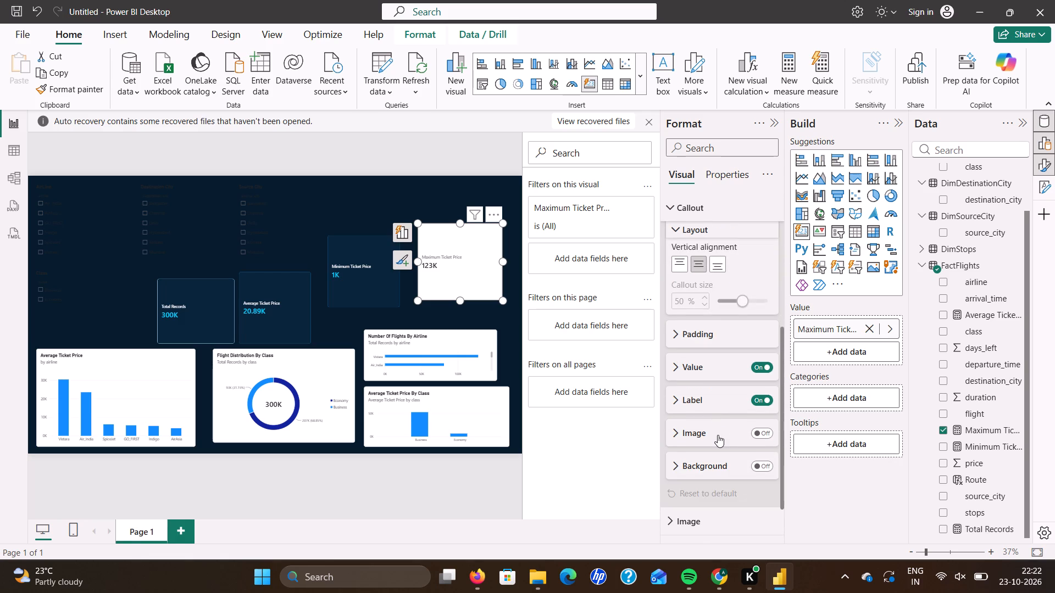
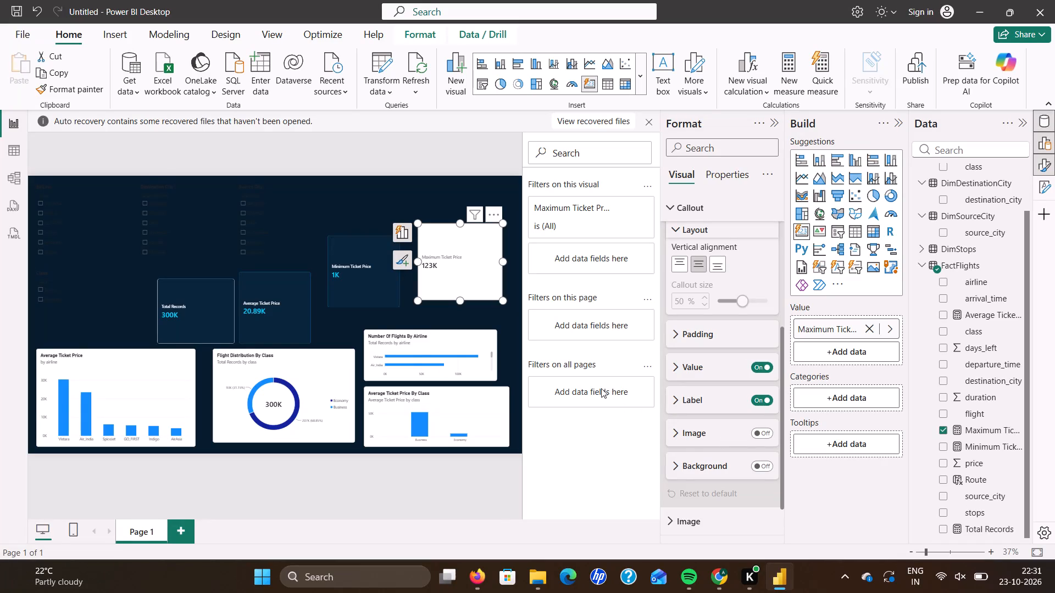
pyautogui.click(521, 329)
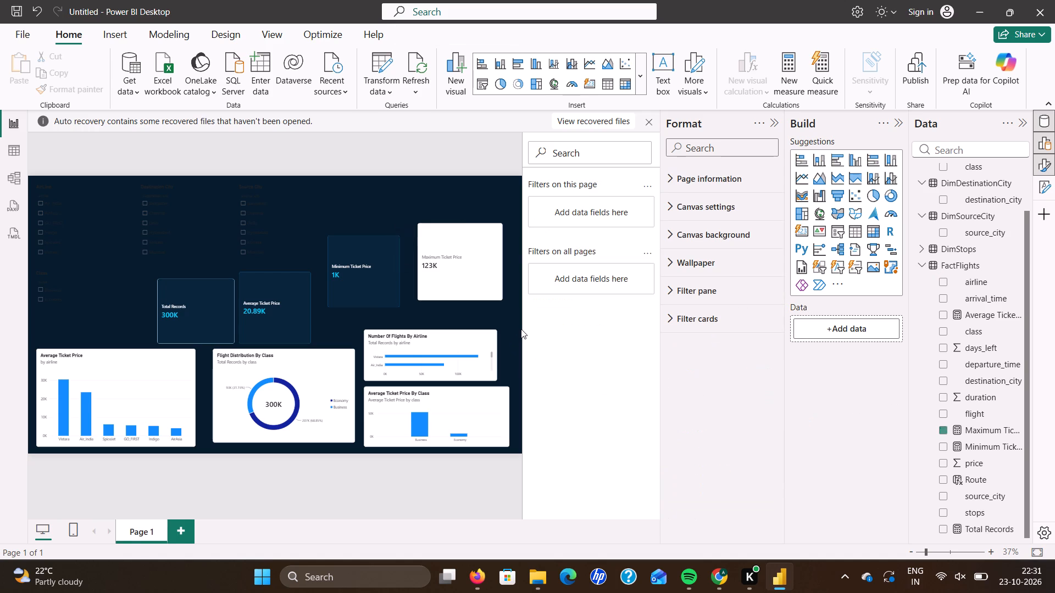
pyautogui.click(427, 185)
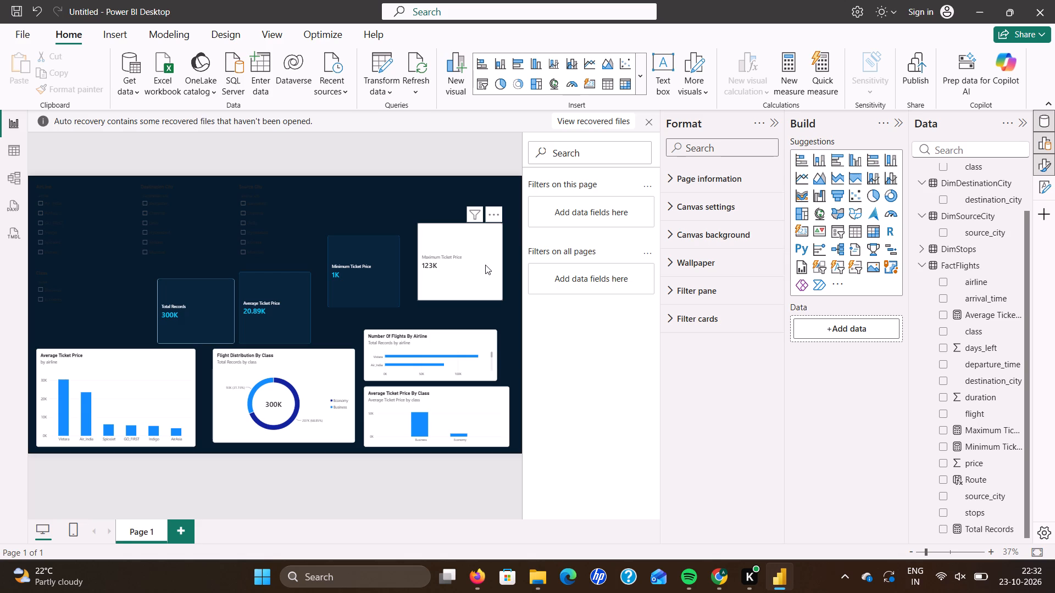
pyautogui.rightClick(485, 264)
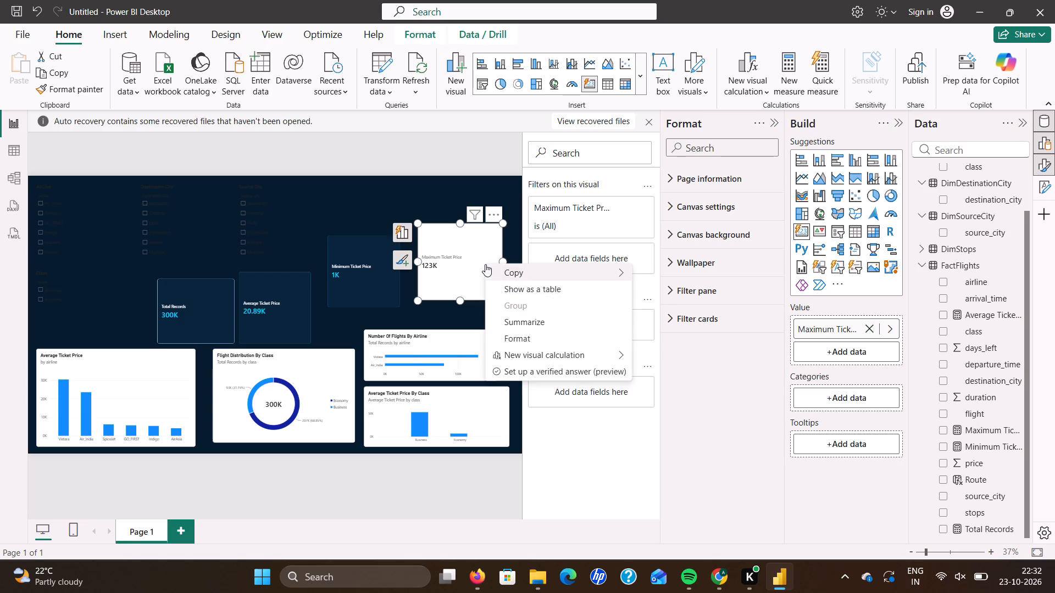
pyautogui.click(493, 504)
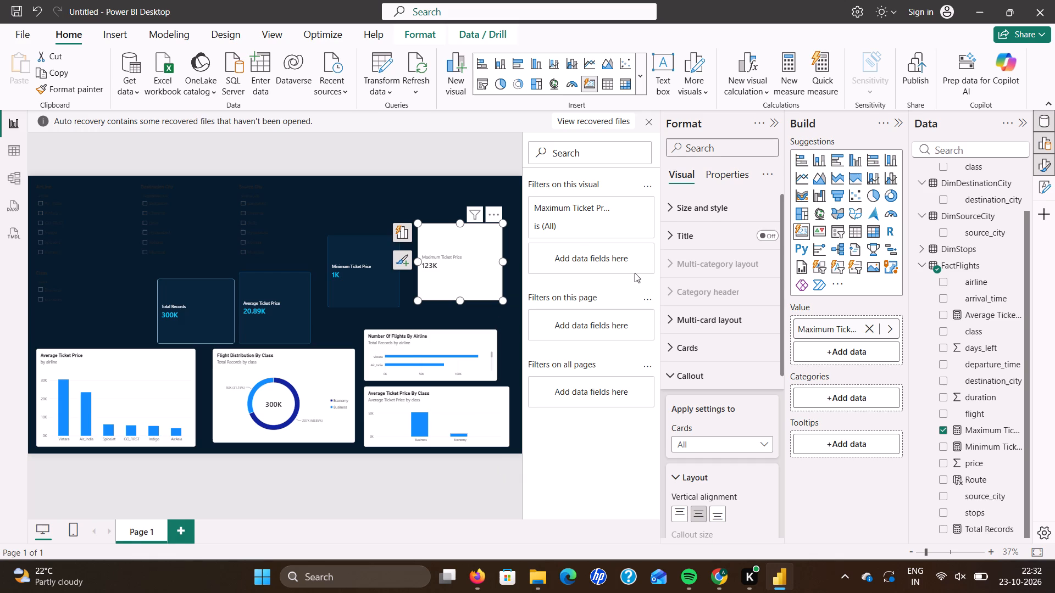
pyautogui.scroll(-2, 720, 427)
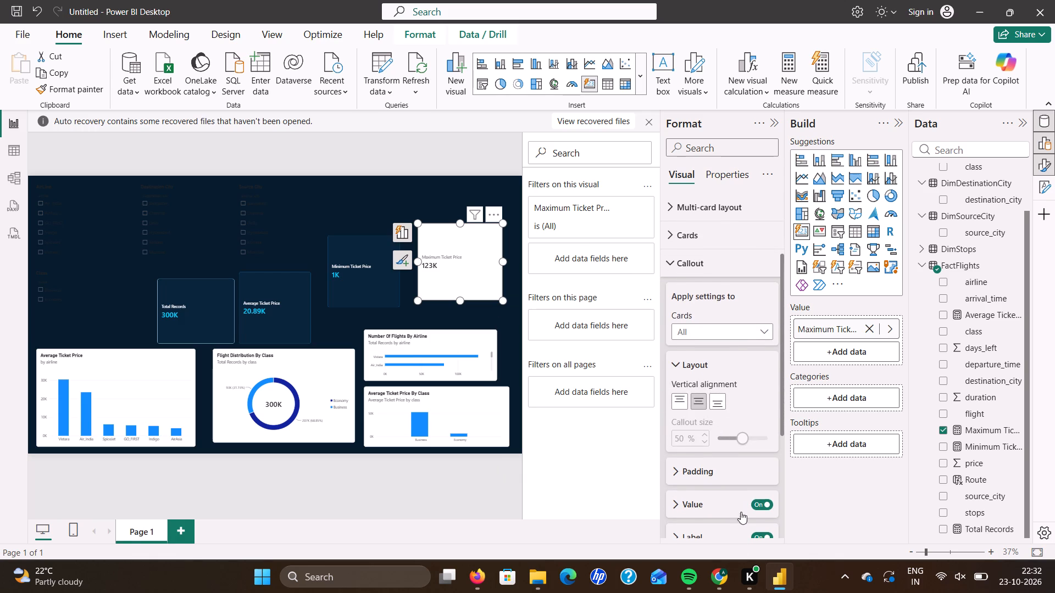
# Check ChatGPT's card background instructions in Chrome, and turn on the Maximum Ticket Price card's background in Power BI.
pyautogui.click(724, 579)
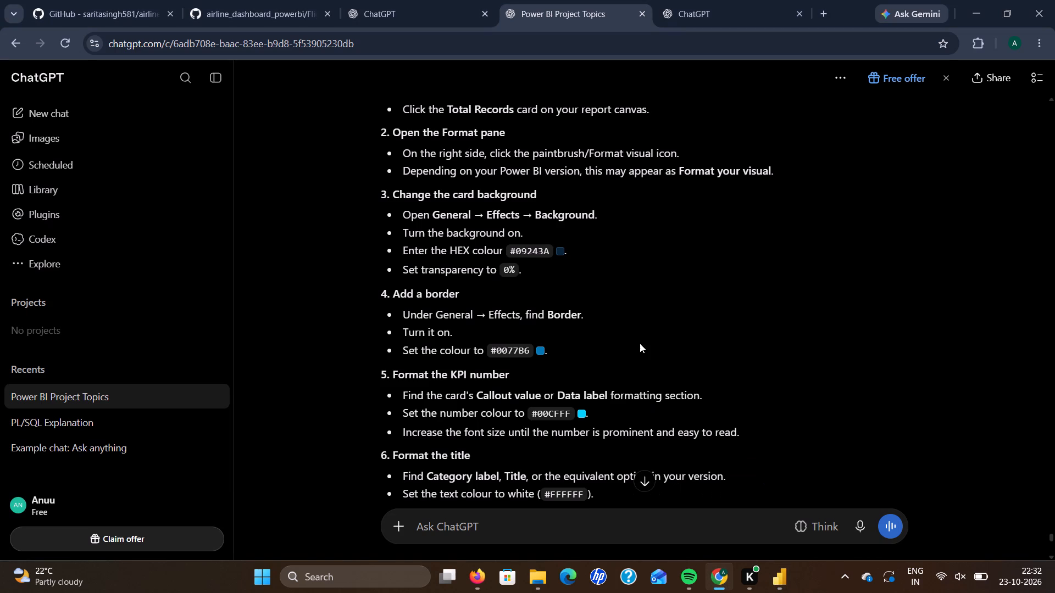
pyautogui.scroll(1, 640, 343)
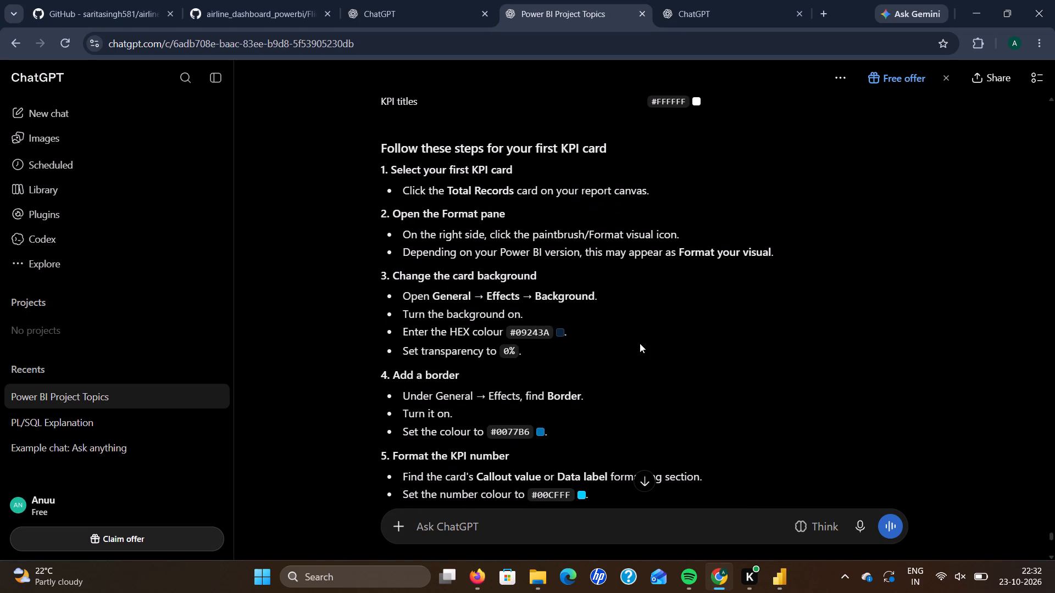
pyautogui.scroll(-1, 640, 343)
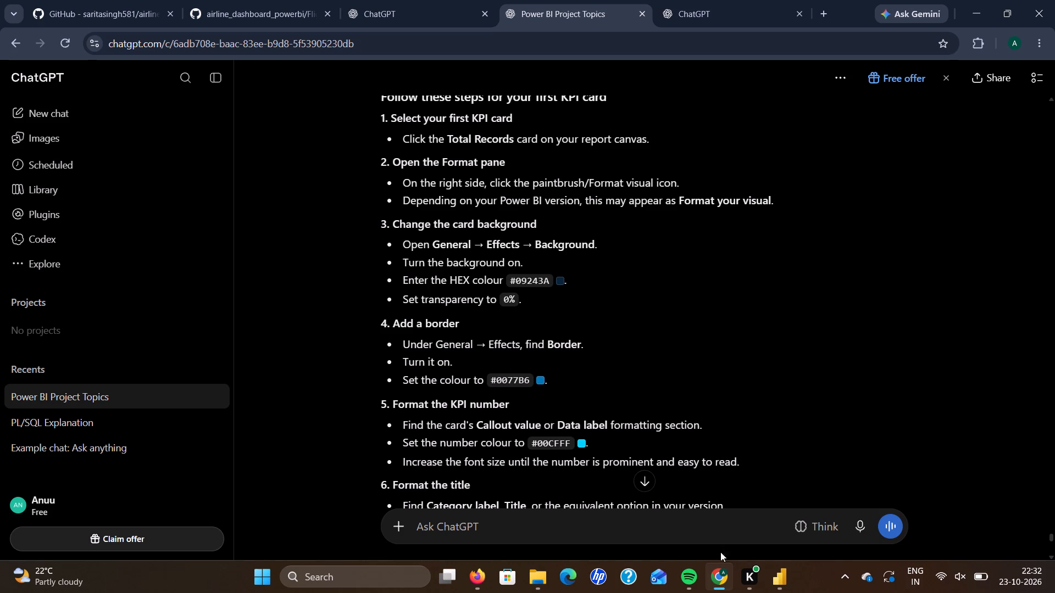
pyautogui.click(773, 584)
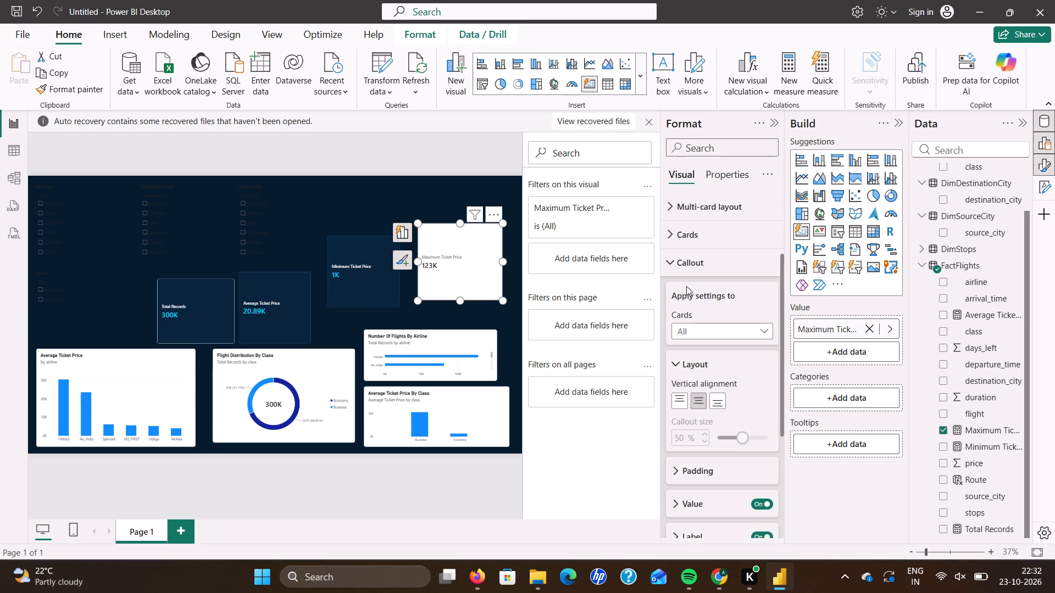
pyautogui.click(670, 266)
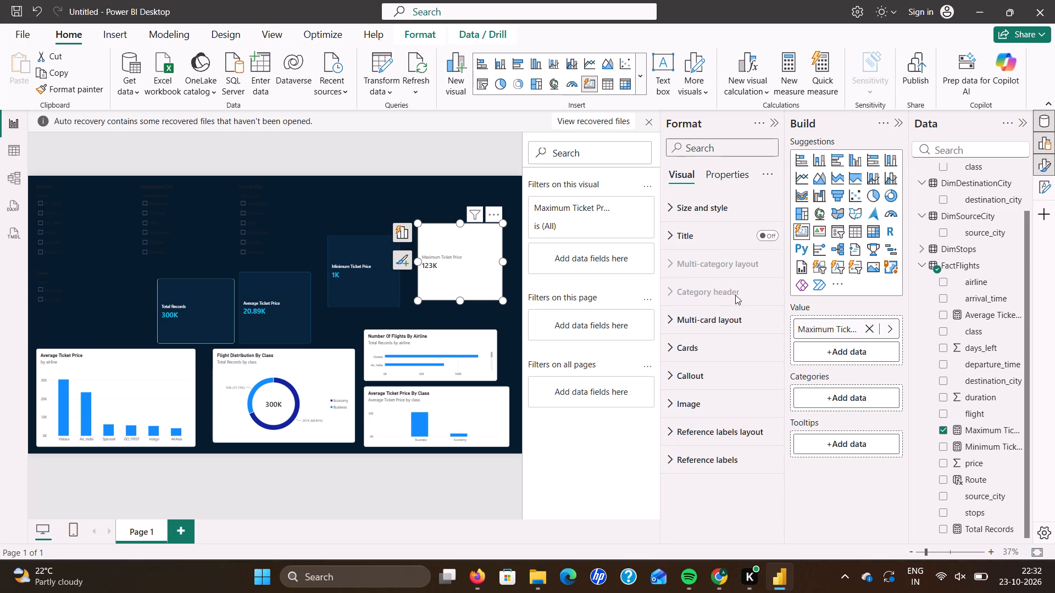
pyautogui.scroll(2, 735, 295)
pyautogui.click(670, 209)
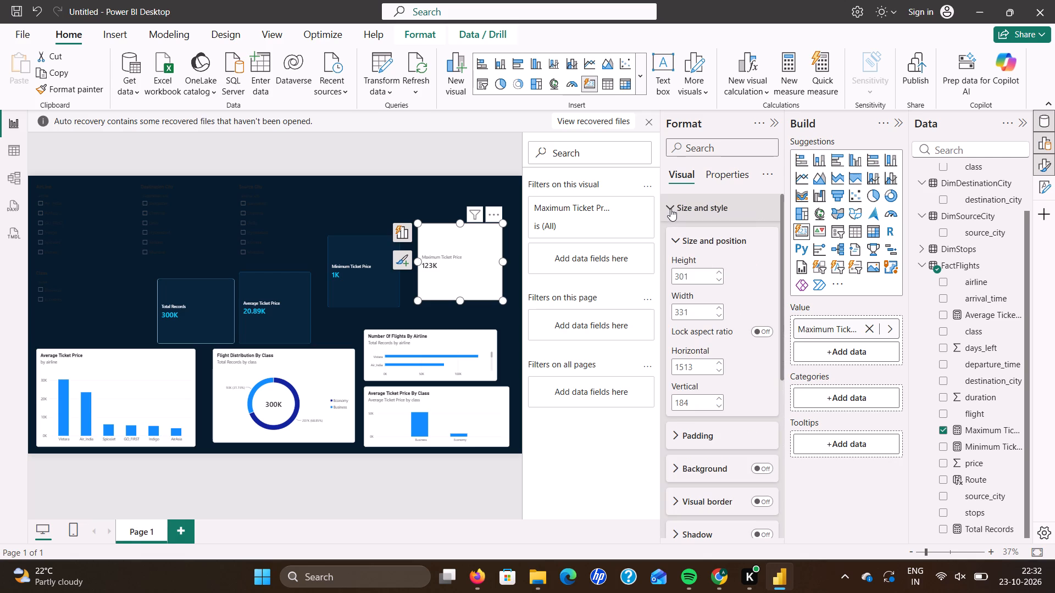
pyautogui.scroll(-2, 718, 303)
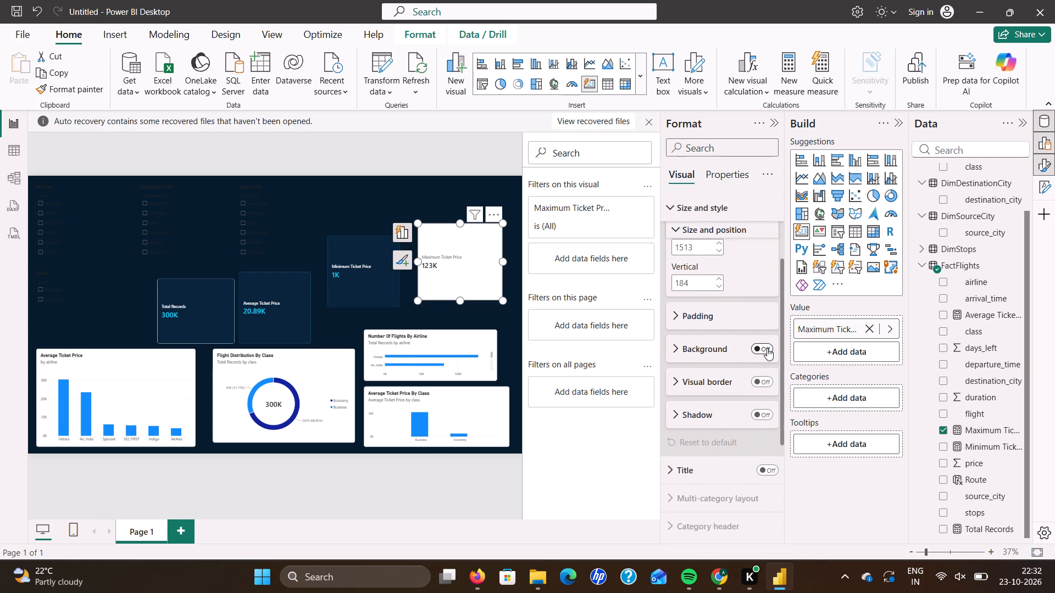
pyautogui.click(767, 348)
pyautogui.click(725, 353)
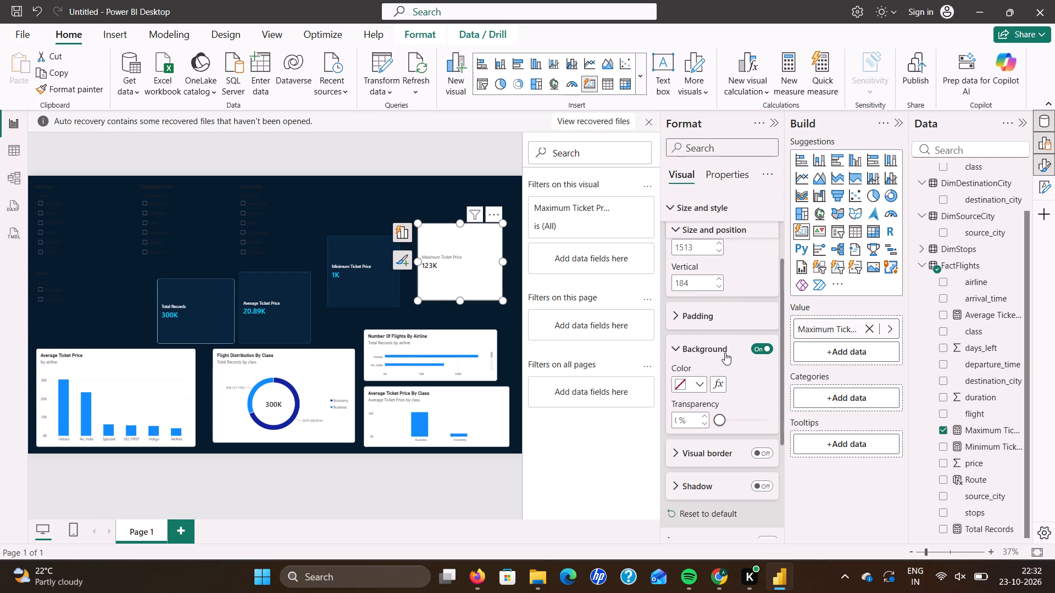
# Set the Maximum Ticket Price card's background colour to the custom hex value #09243A.
pyautogui.click(698, 388)
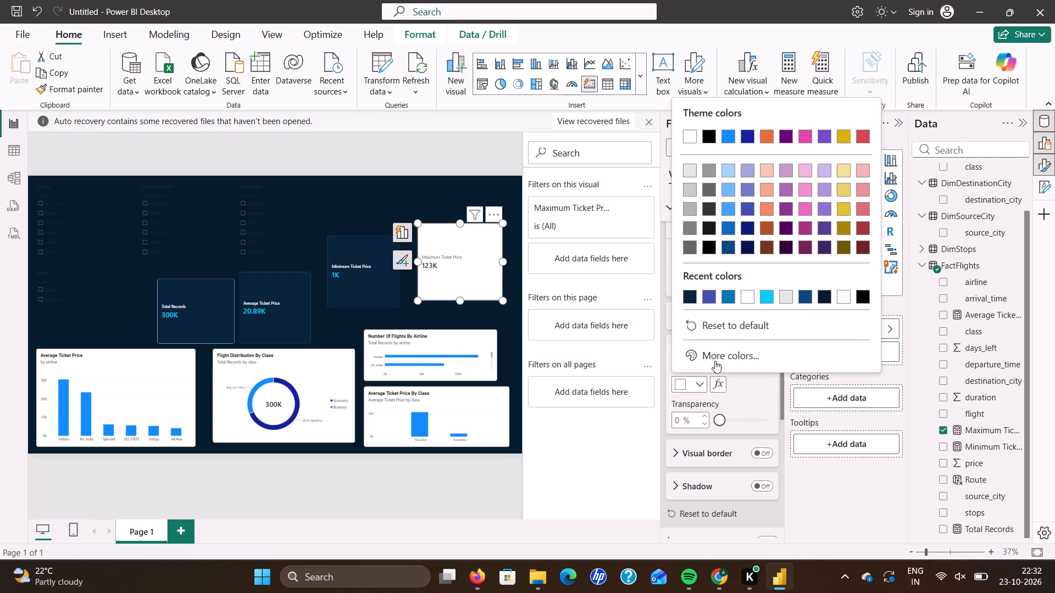
pyautogui.click(721, 355)
pyautogui.click(726, 327)
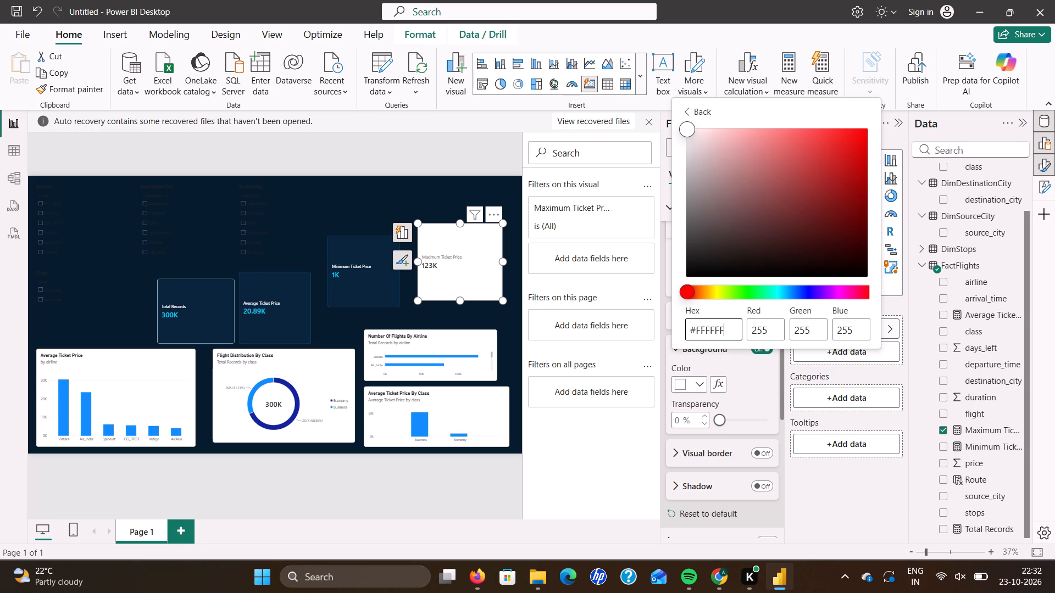
pyautogui.press('BackSpace')
pyautogui.press('BackSpace')
pyautogui.press('BackSpace')
pyautogui.press('BackSpace')
pyautogui.press('BackSpace')
pyautogui.press('BackSpace')
pyautogui.write('092')
pyautogui.write('43A')
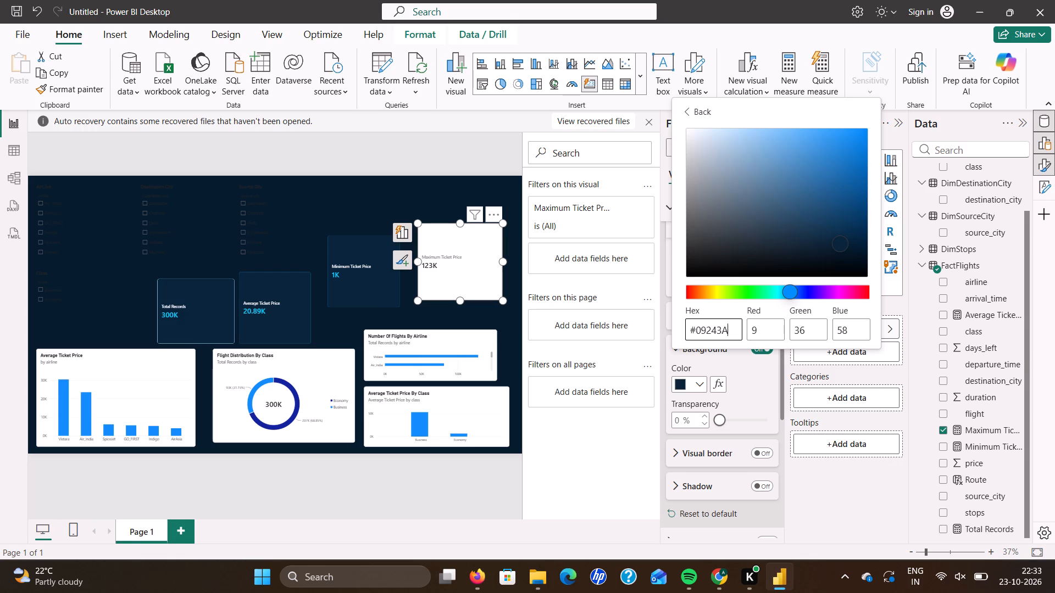
pyautogui.click(737, 389)
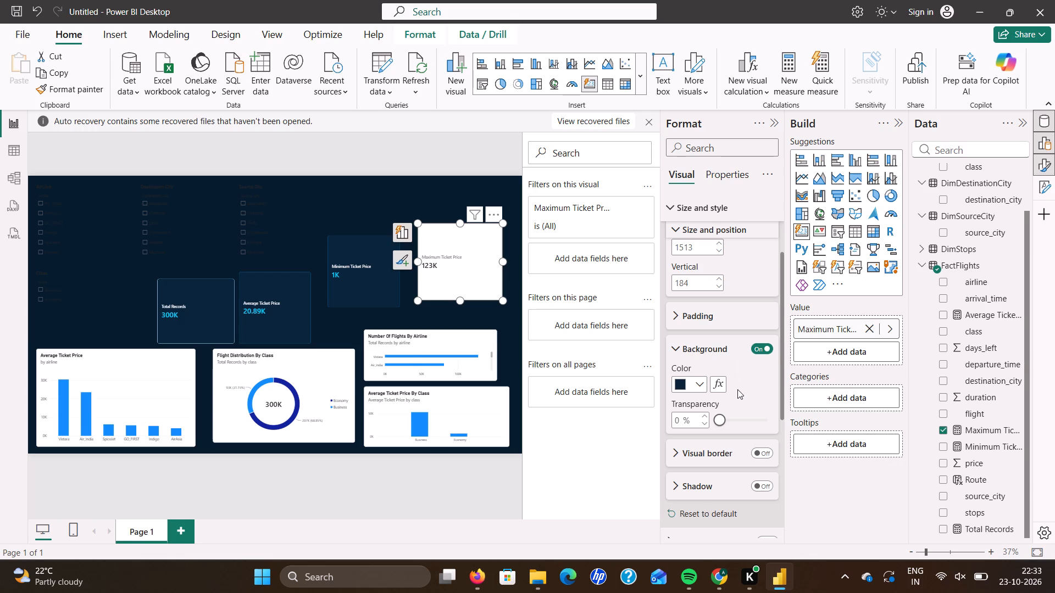
# Save the report under the name PROJECT FINAL in the Downloads folder.
pyautogui.hotkey('ctrl', 's')
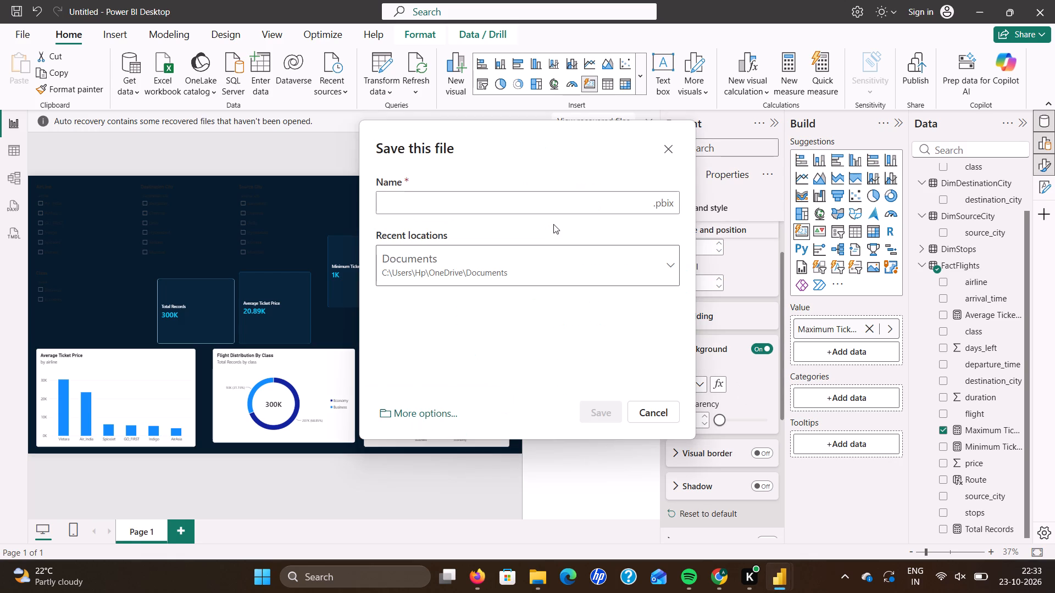
pyautogui.click(532, 210)
pyautogui.write('PROJECT')
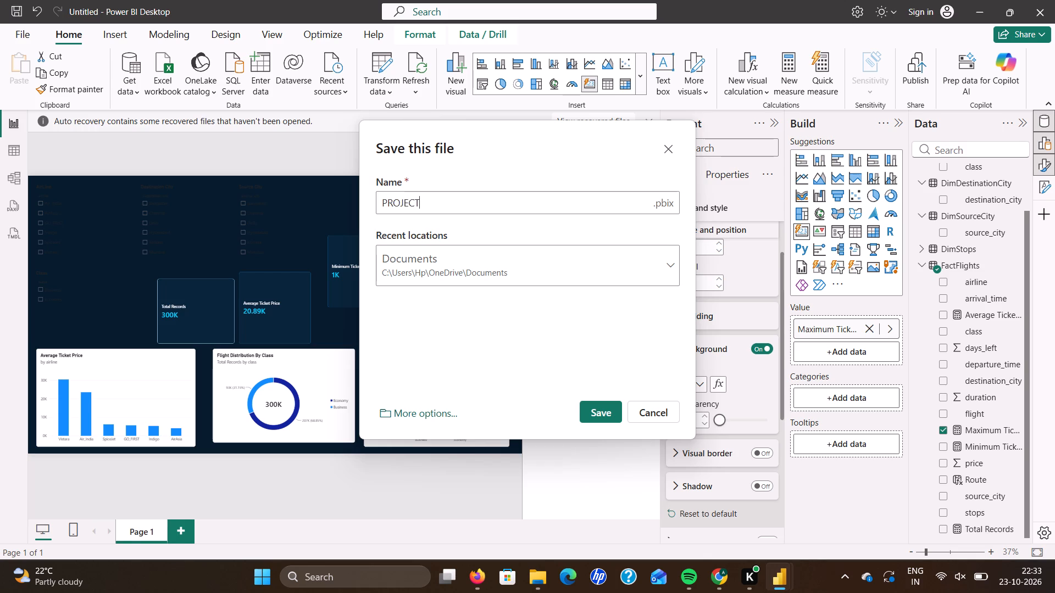
pyautogui.press('space')
pyautogui.write('FINAL')
pyautogui.click(668, 266)
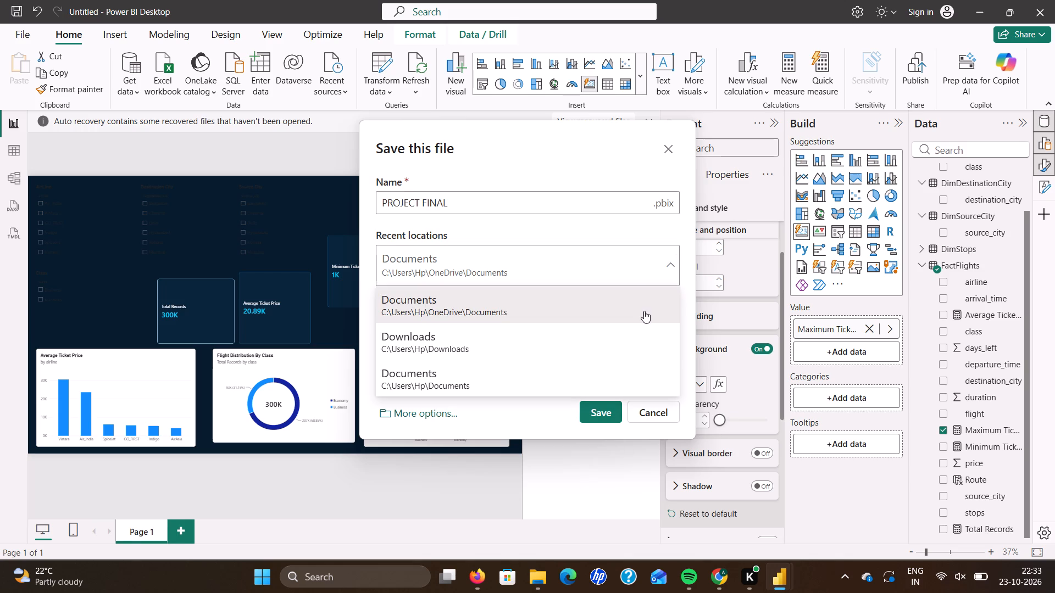
pyautogui.scroll(-1, 587, 343)
pyautogui.click(570, 343)
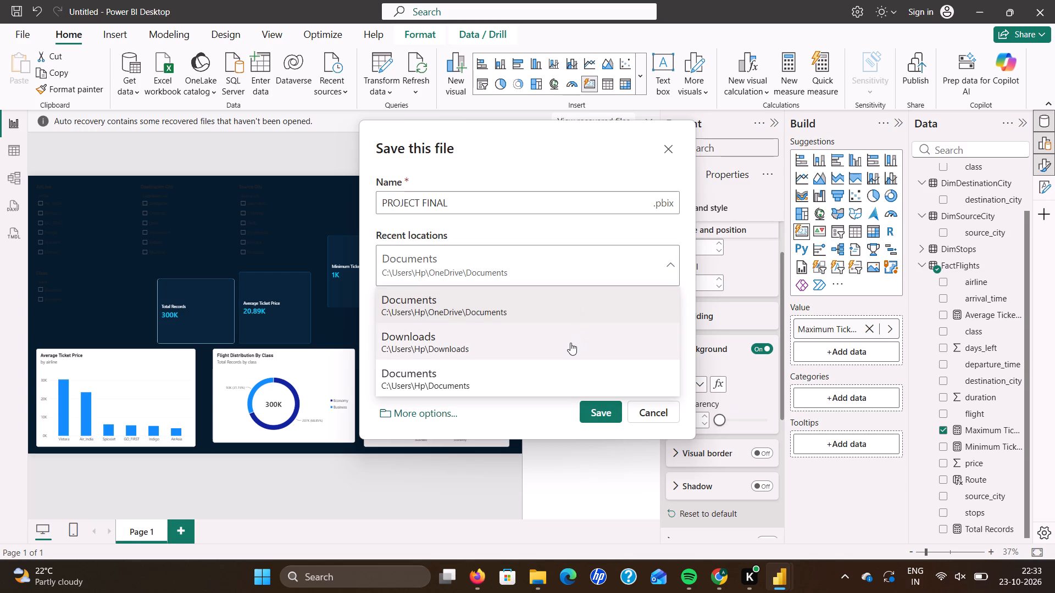
pyautogui.click(599, 412)
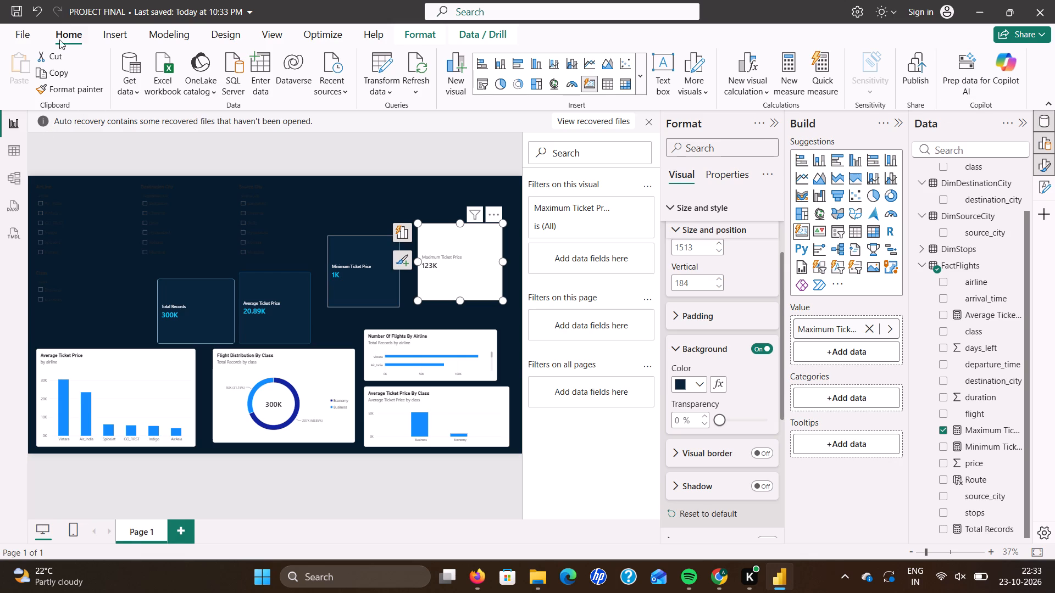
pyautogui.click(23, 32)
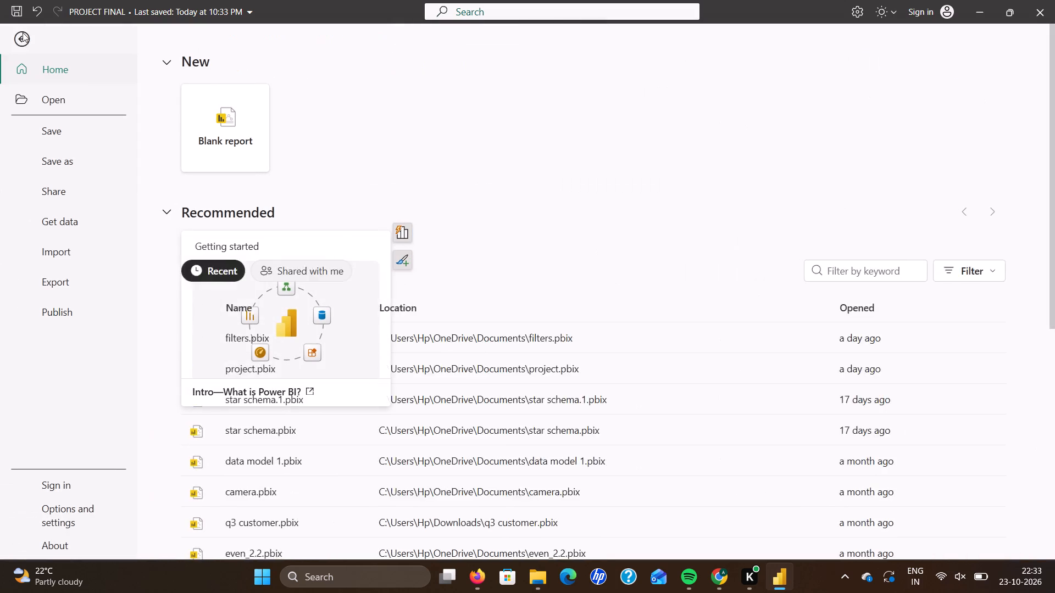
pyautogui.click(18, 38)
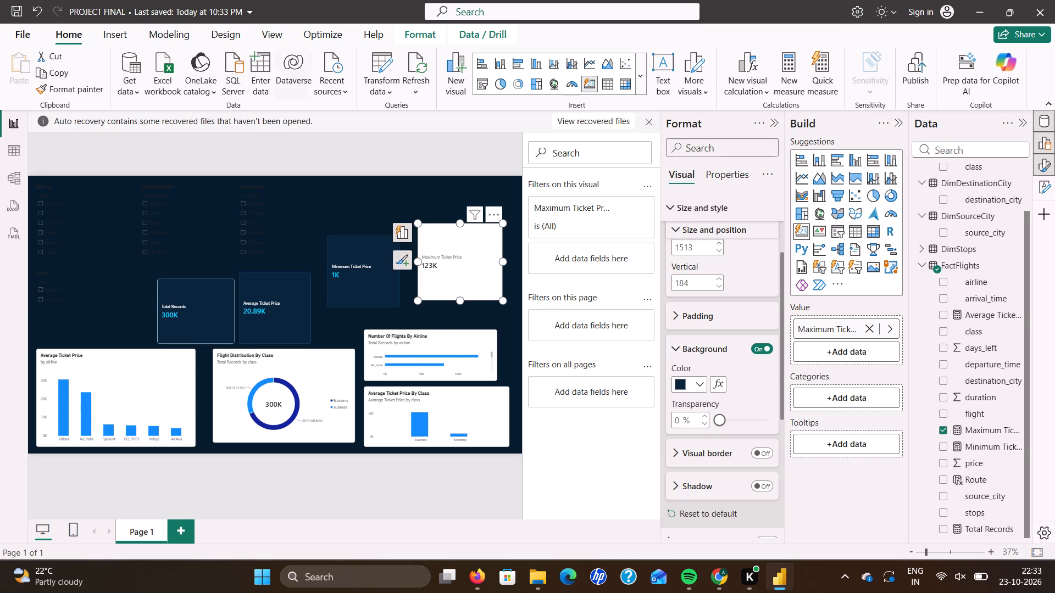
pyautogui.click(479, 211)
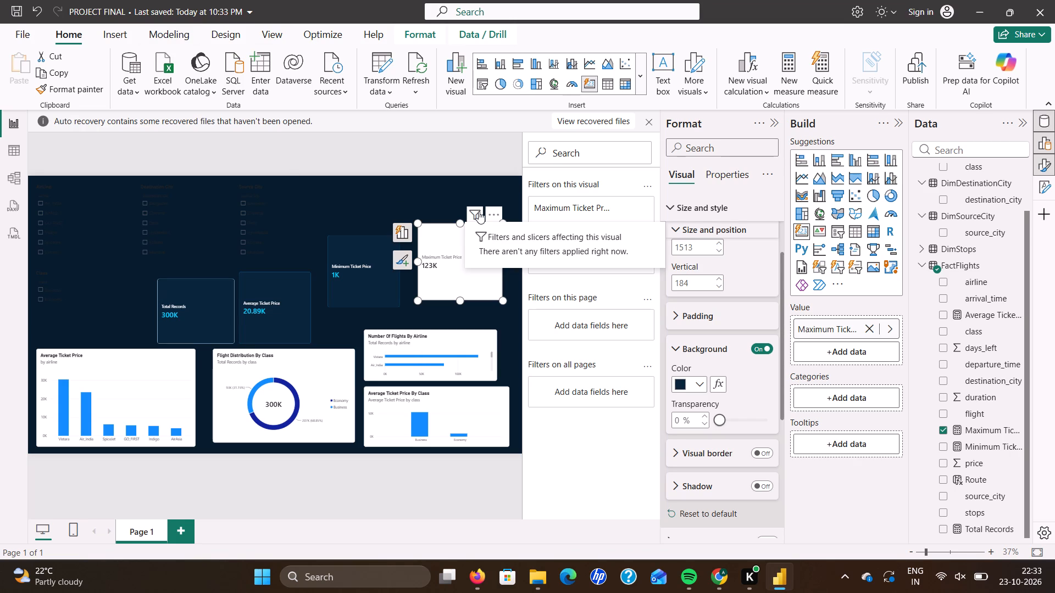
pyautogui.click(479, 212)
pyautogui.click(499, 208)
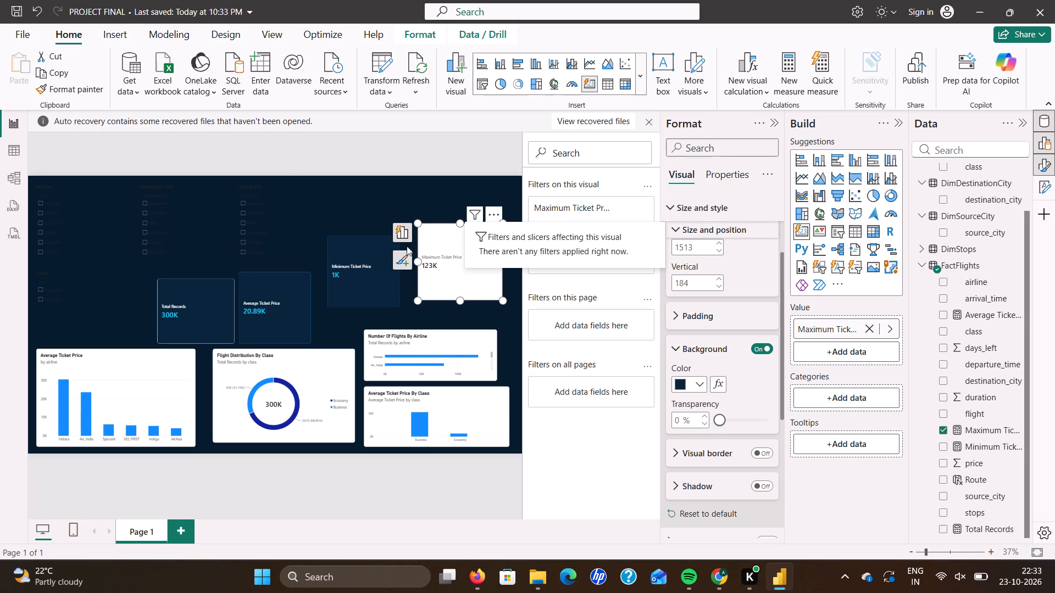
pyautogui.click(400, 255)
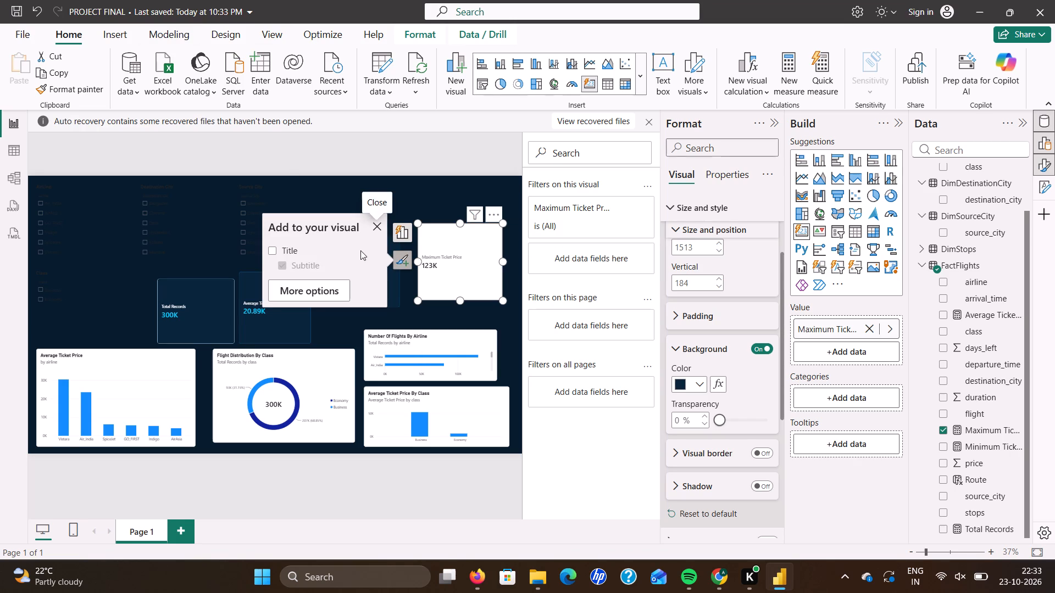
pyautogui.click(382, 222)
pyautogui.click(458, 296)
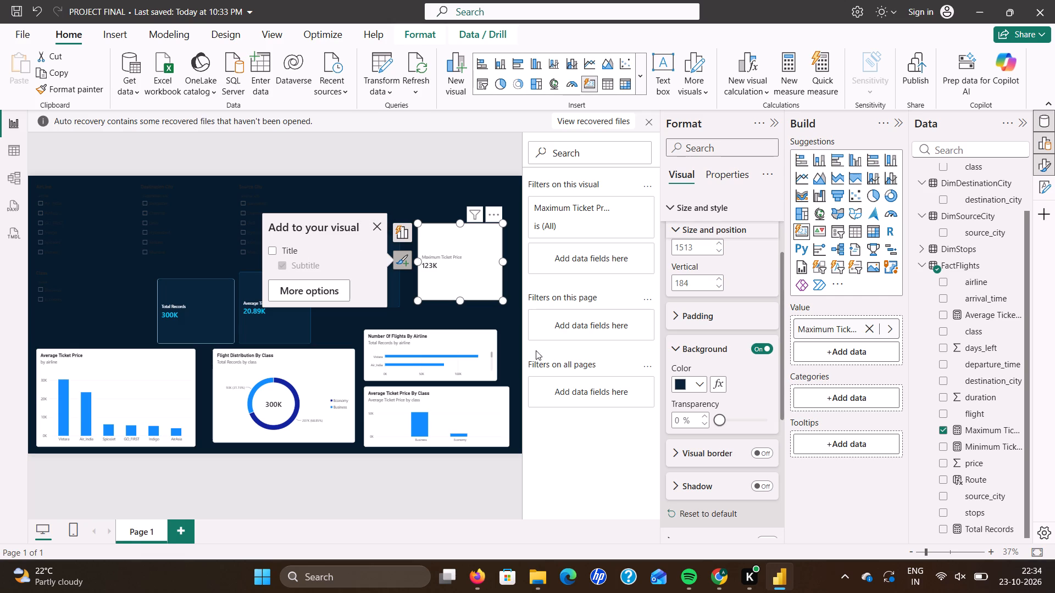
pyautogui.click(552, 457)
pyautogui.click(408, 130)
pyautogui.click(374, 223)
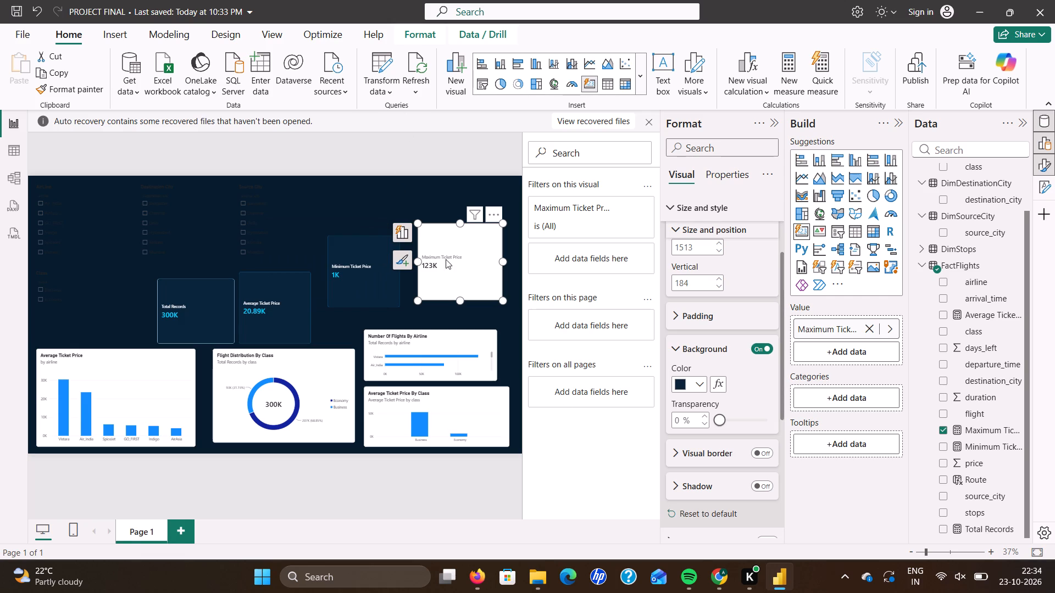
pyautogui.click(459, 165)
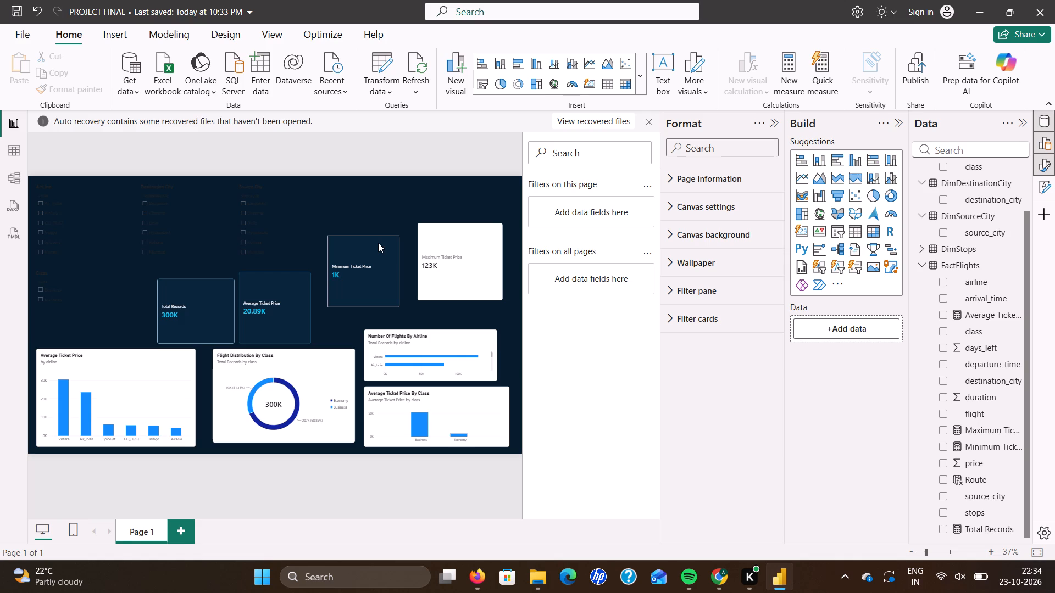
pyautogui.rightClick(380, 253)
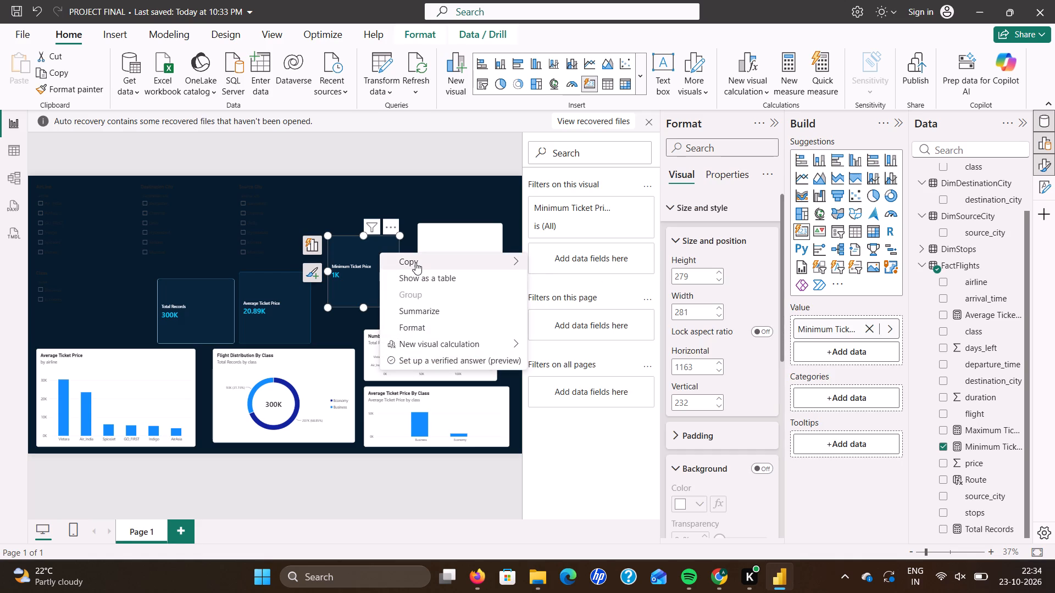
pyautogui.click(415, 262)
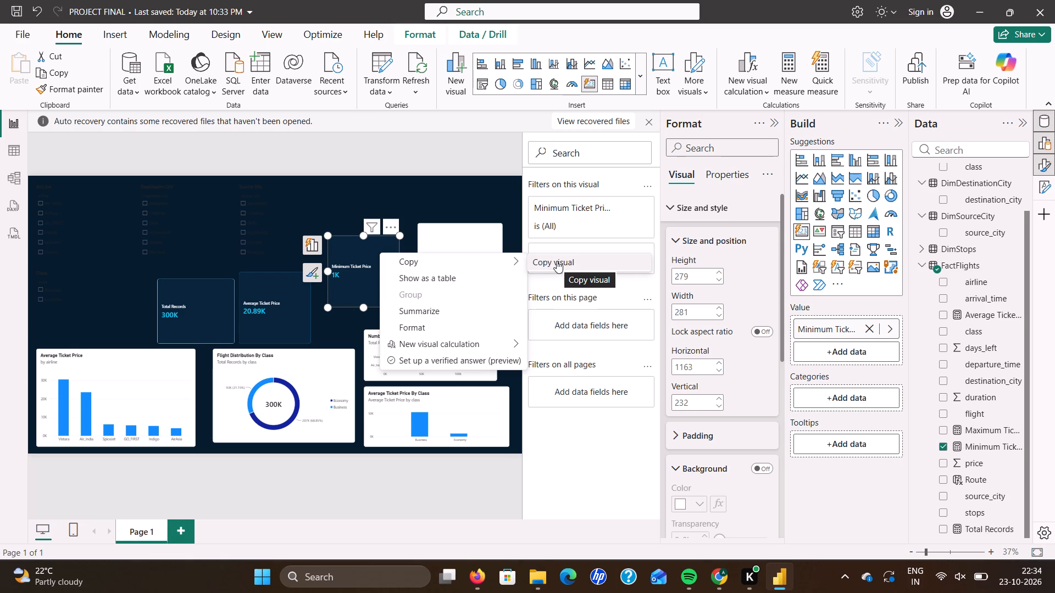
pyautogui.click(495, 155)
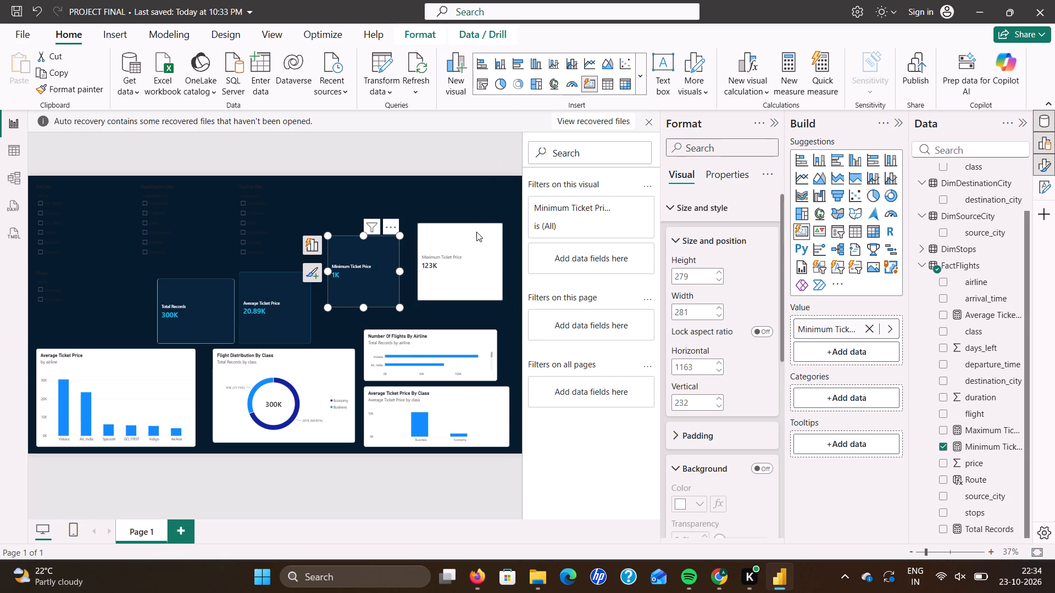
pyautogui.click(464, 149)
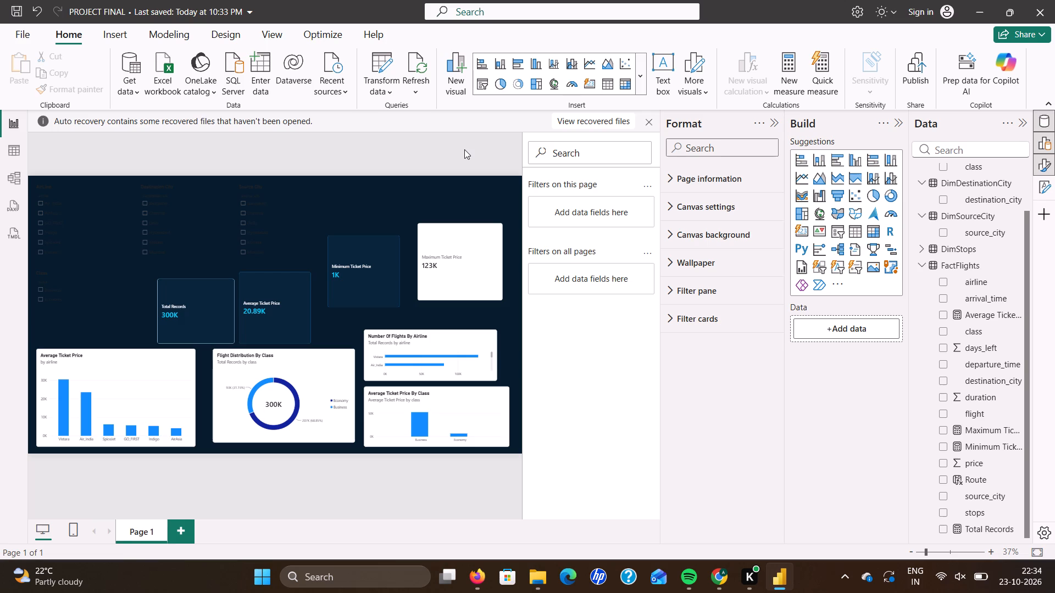
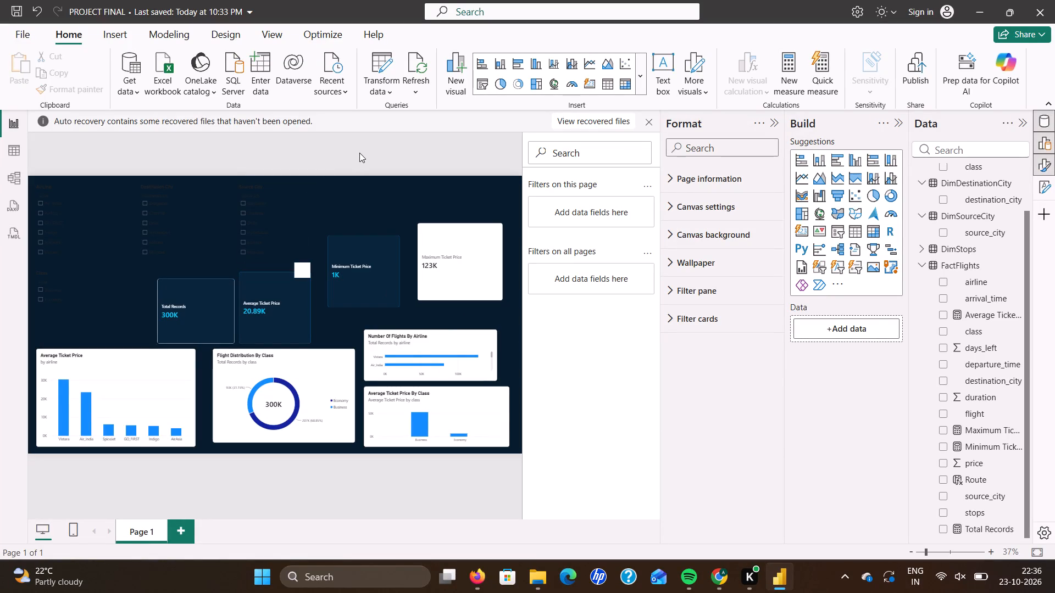
pyautogui.hotkey('ctrl', 's')
pyautogui.click(980, 13)
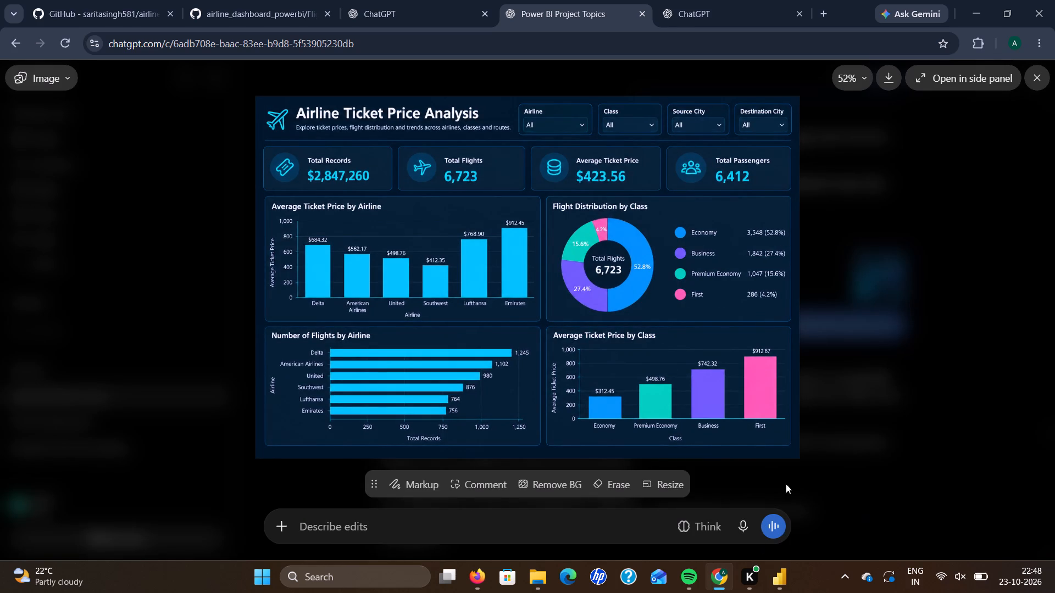
pyautogui.click(1032, 80)
pyautogui.click(780, 572)
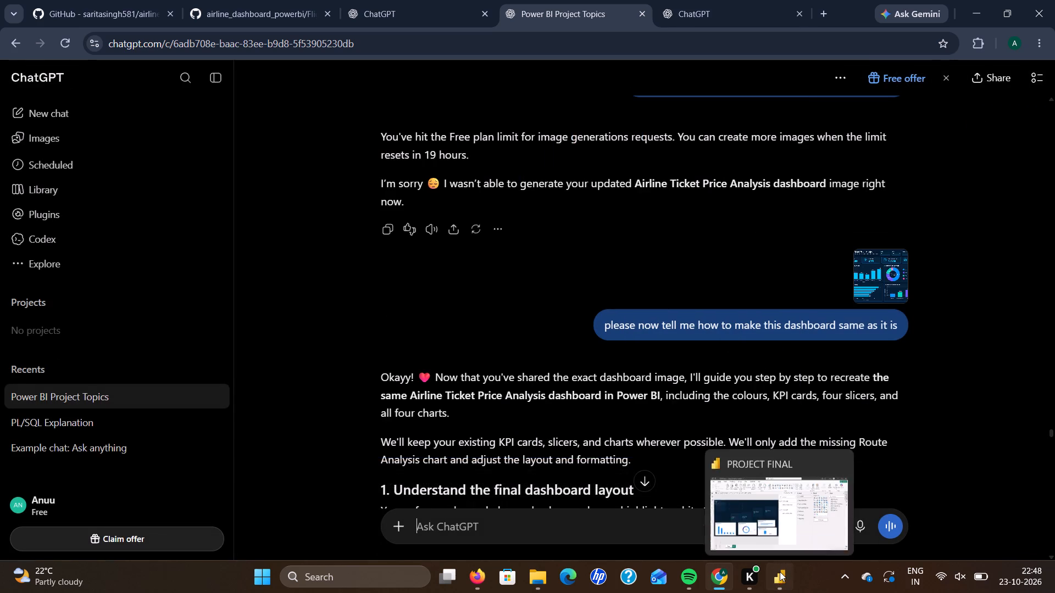